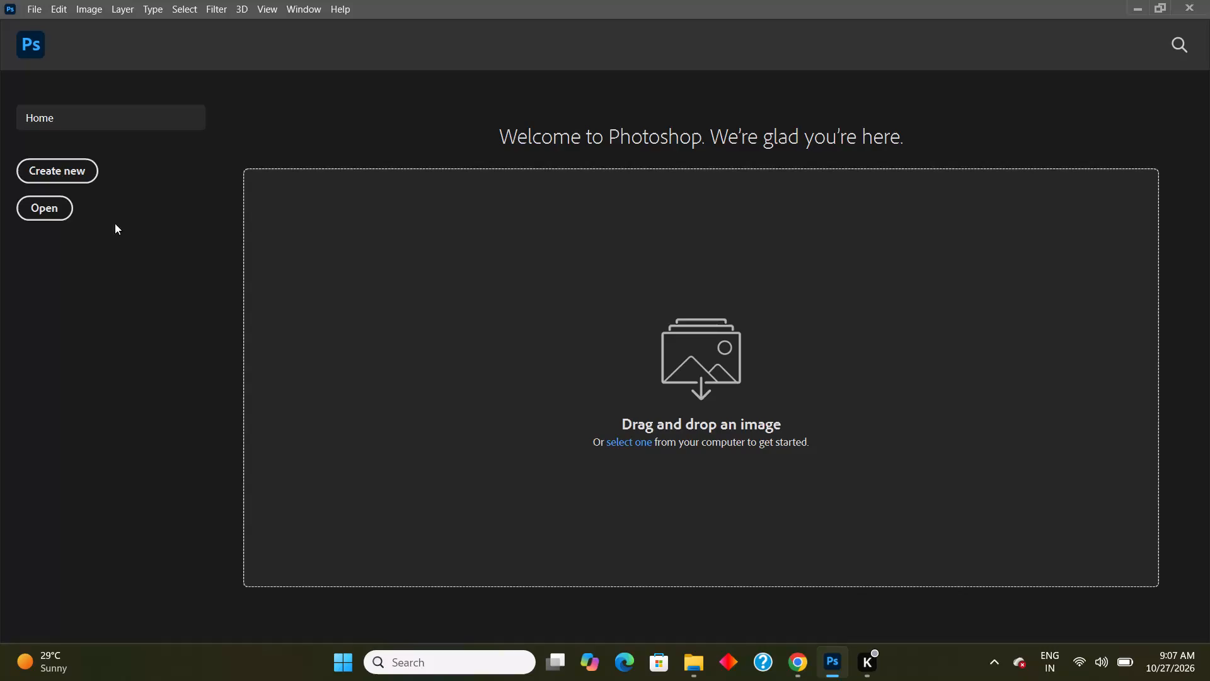
Create a new document from the Web Minimum preset, 1024 x 768 px at 72 ppi, with artboards turned off.
{"action": "left_click", "coordinate": [45, 173]}
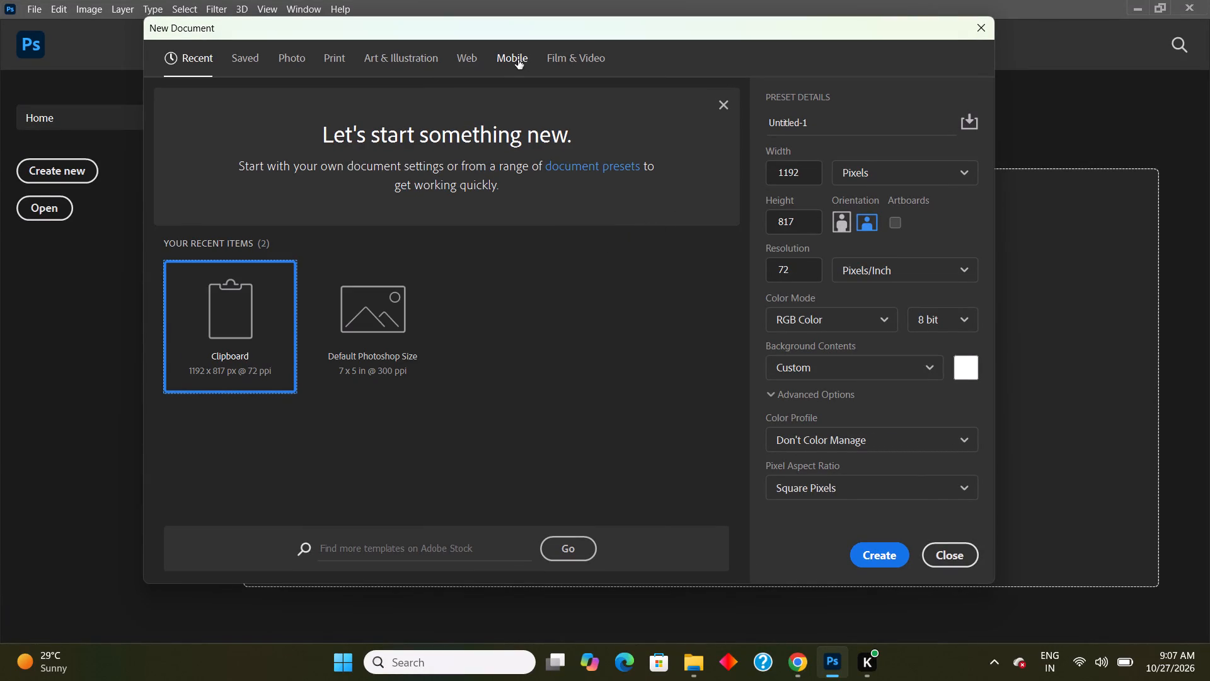
{"action": "left_click", "coordinate": [465, 59]}
{"action": "left_click", "coordinate": [672, 198]}
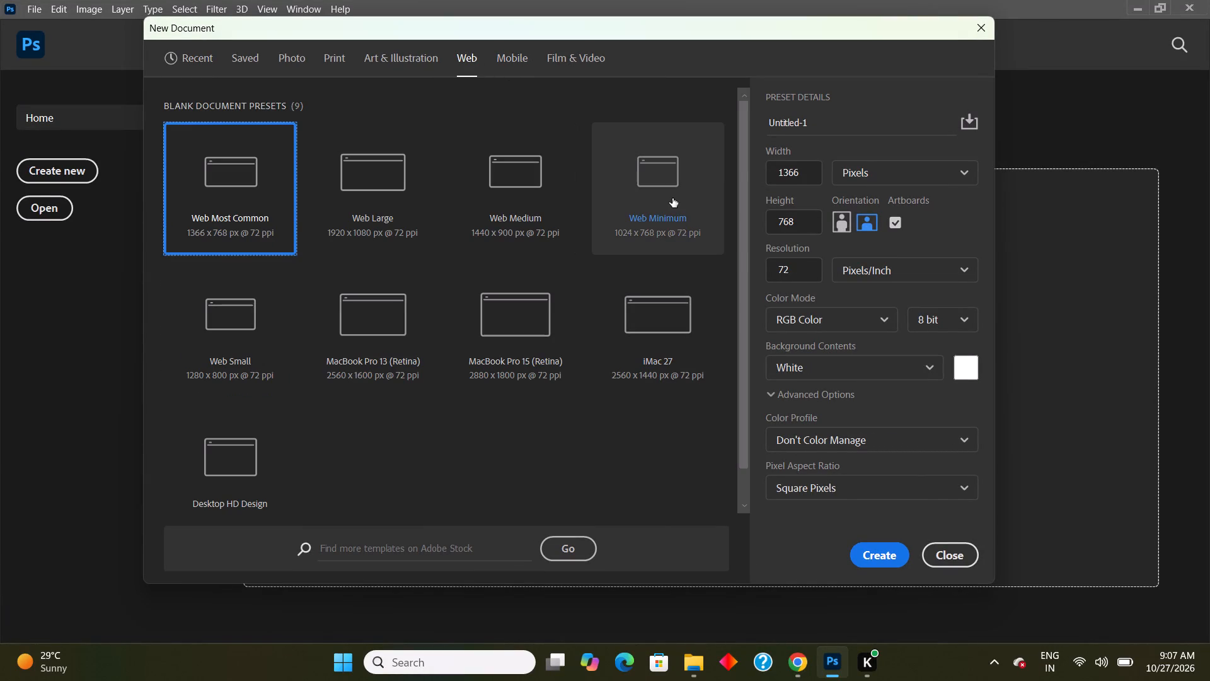
{"action": "left_click", "coordinate": [895, 223]}
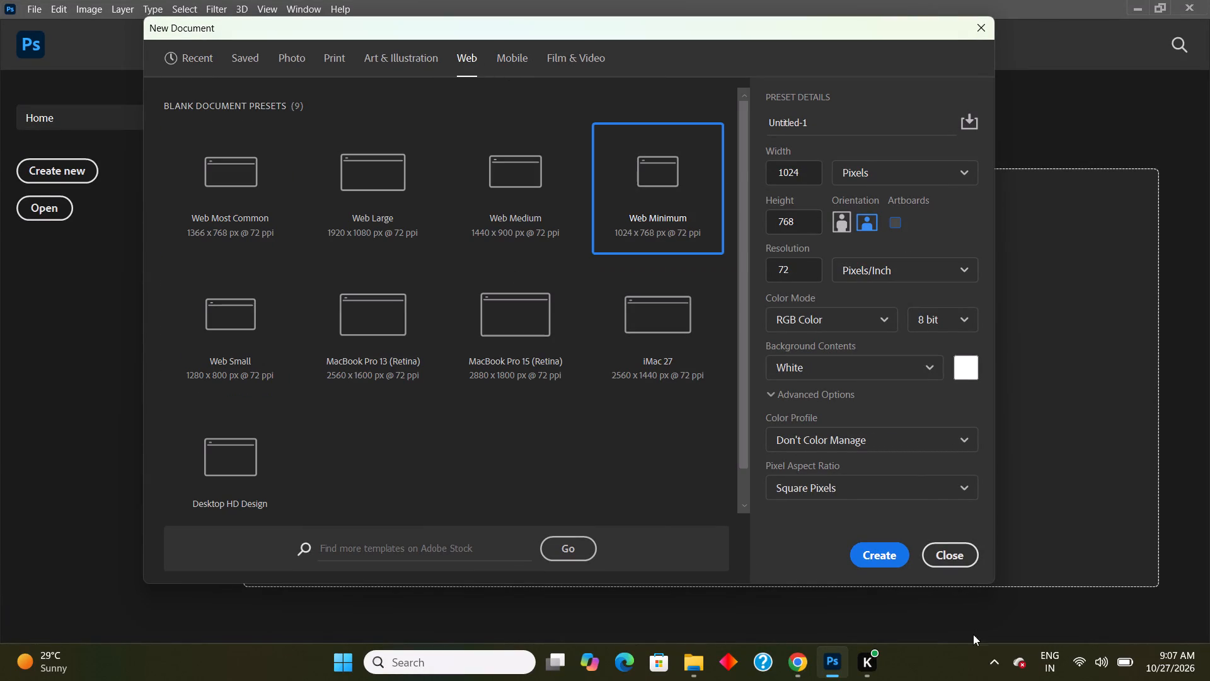
{"action": "left_click", "coordinate": [886, 562]}
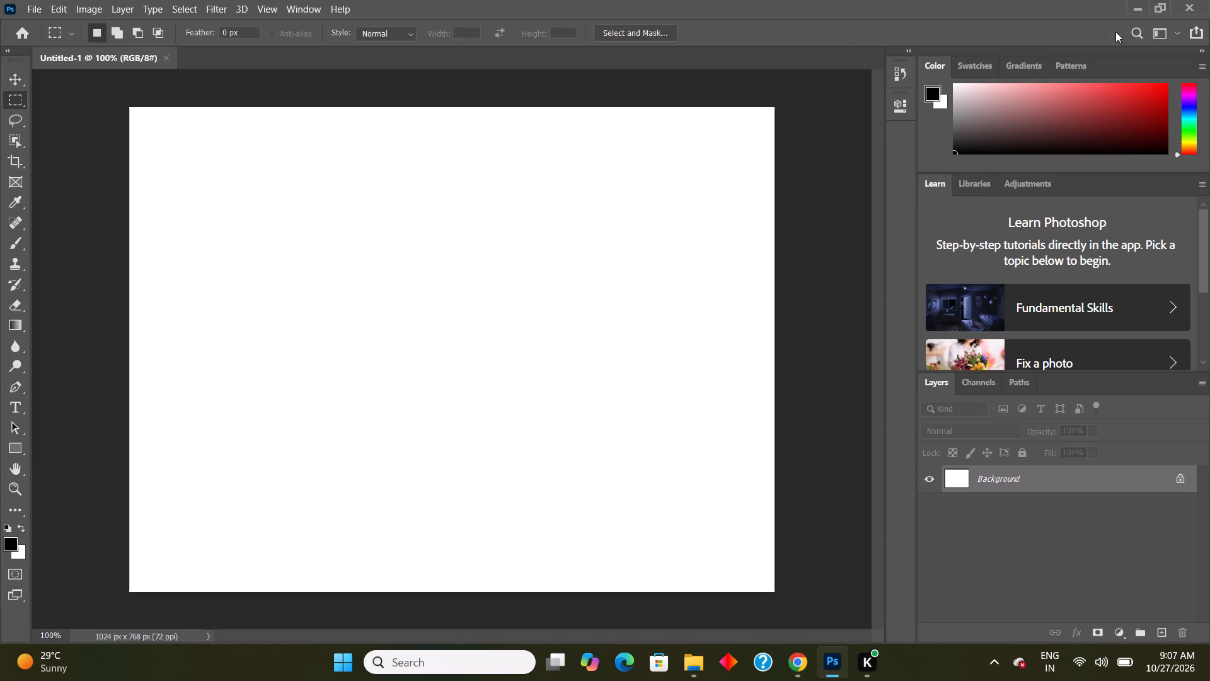
Collapse the docked panels to icons and detach the Layers panel so it floats beside the canvas.
{"action": "left_click", "coordinate": [1204, 49]}
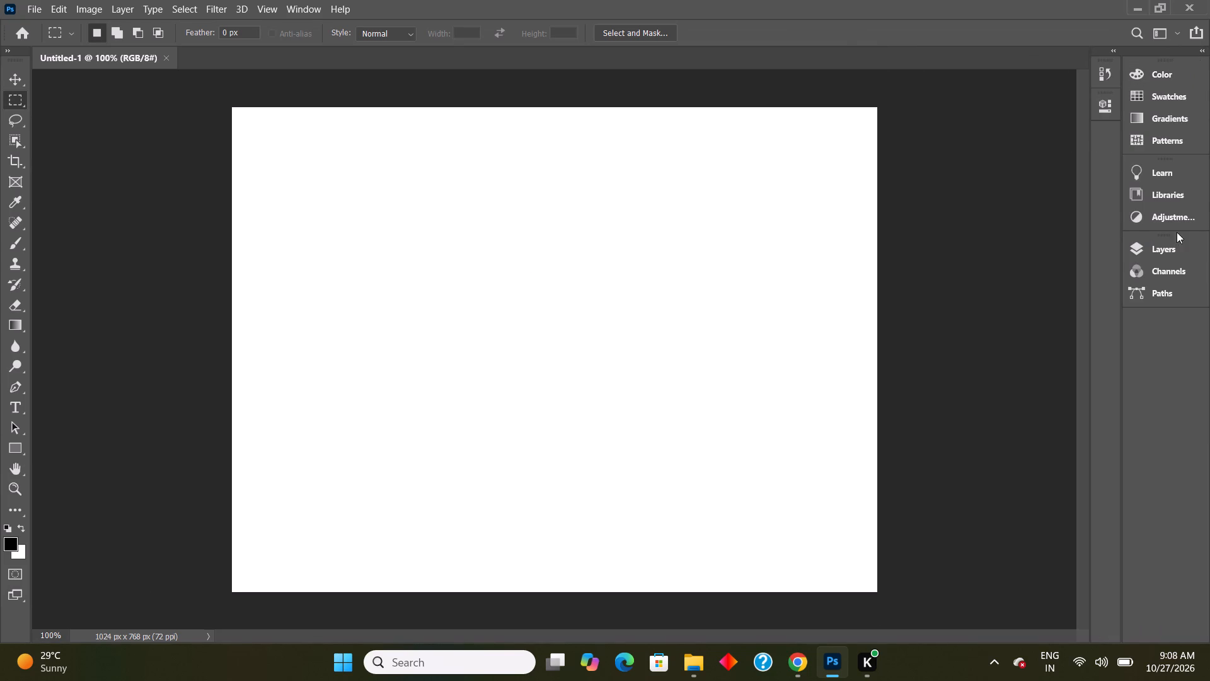
{"action": "left_click", "coordinate": [1172, 247]}
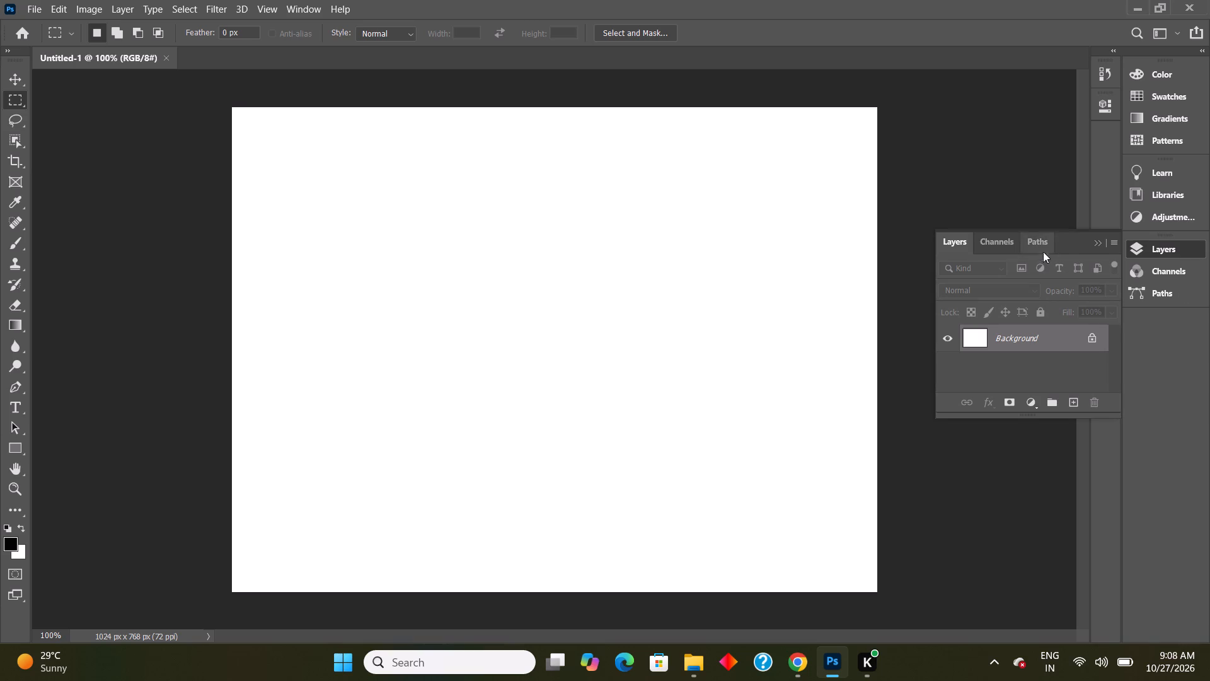
{"action": "left_click_drag", "start_coordinate": [1073, 242], "coordinate": [1069, 228]}
{"action": "left_click", "coordinate": [1064, 193]}
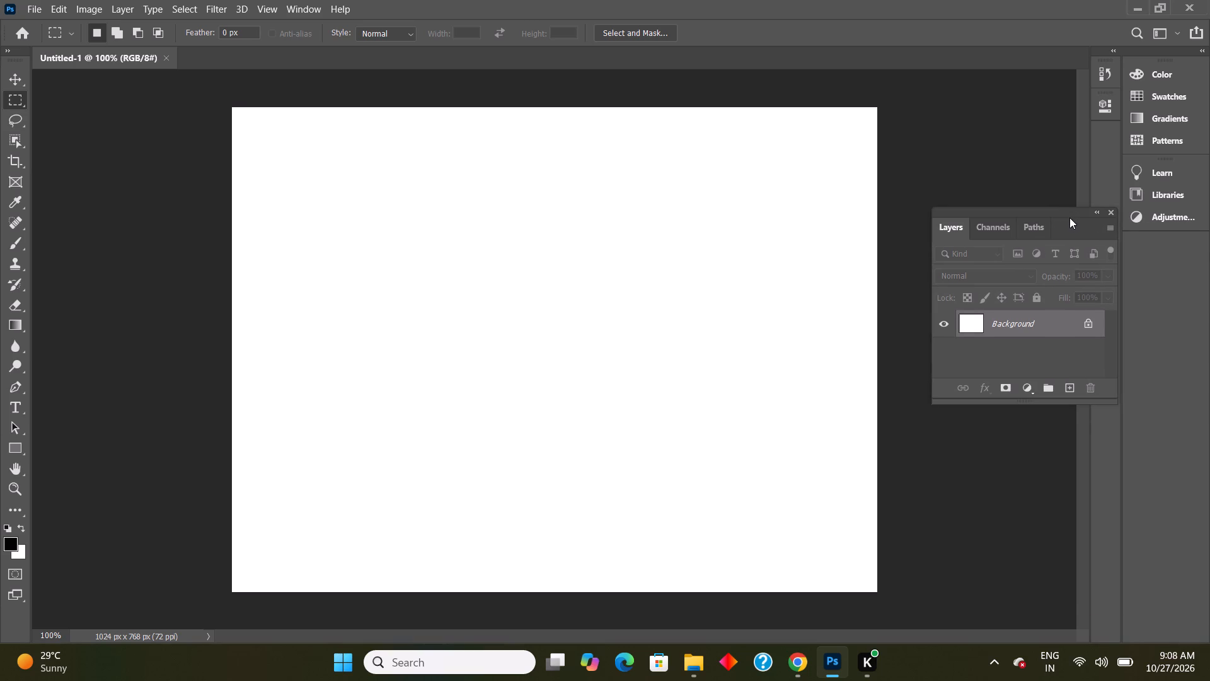
{"action": "left_click_drag", "start_coordinate": [1061, 210], "coordinate": [1093, 131]}
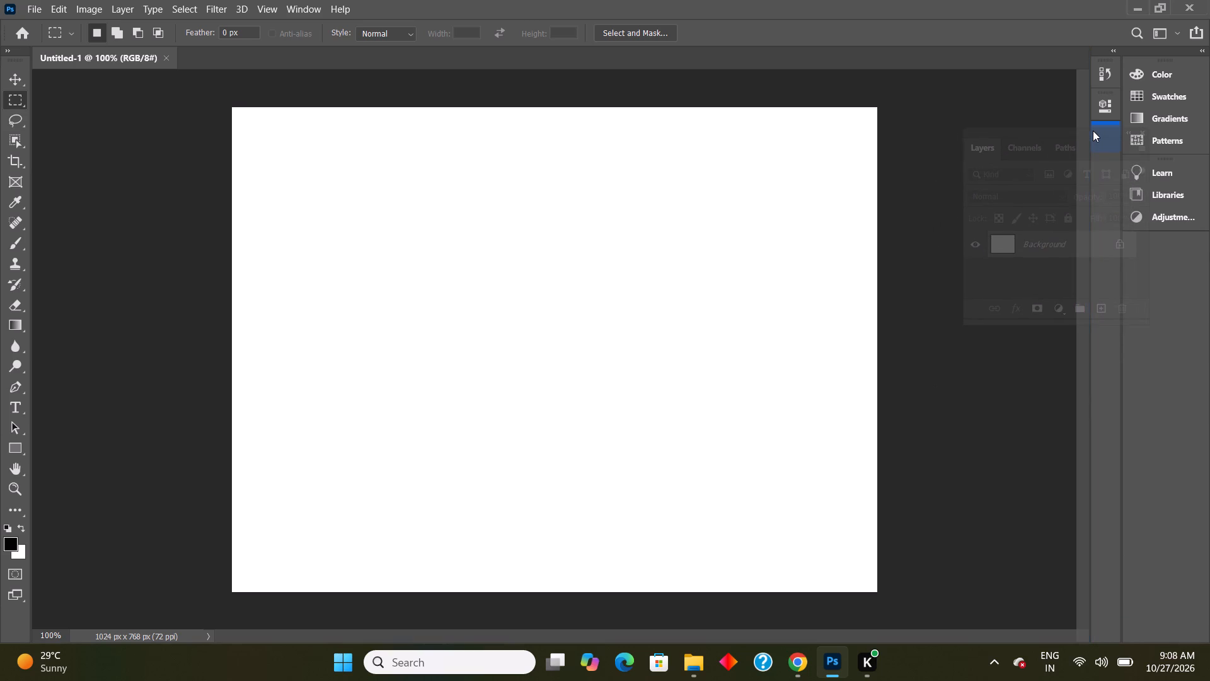
{"action": "left_click_drag", "start_coordinate": [1093, 131], "coordinate": [1105, 158]}
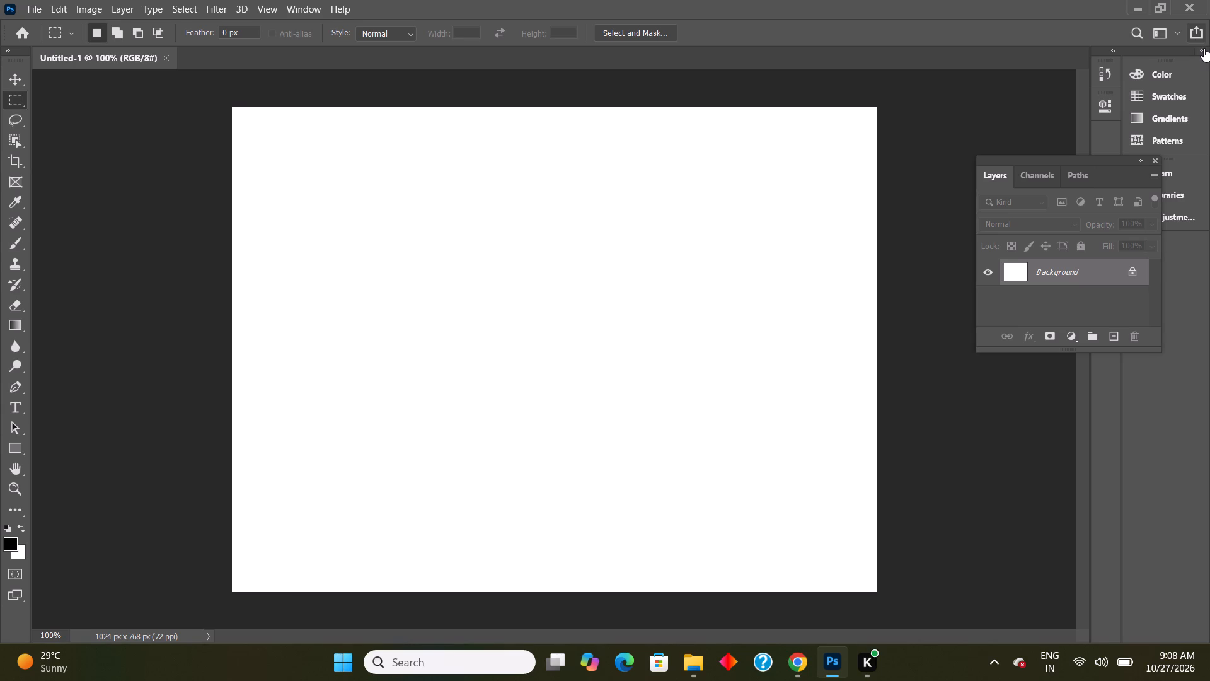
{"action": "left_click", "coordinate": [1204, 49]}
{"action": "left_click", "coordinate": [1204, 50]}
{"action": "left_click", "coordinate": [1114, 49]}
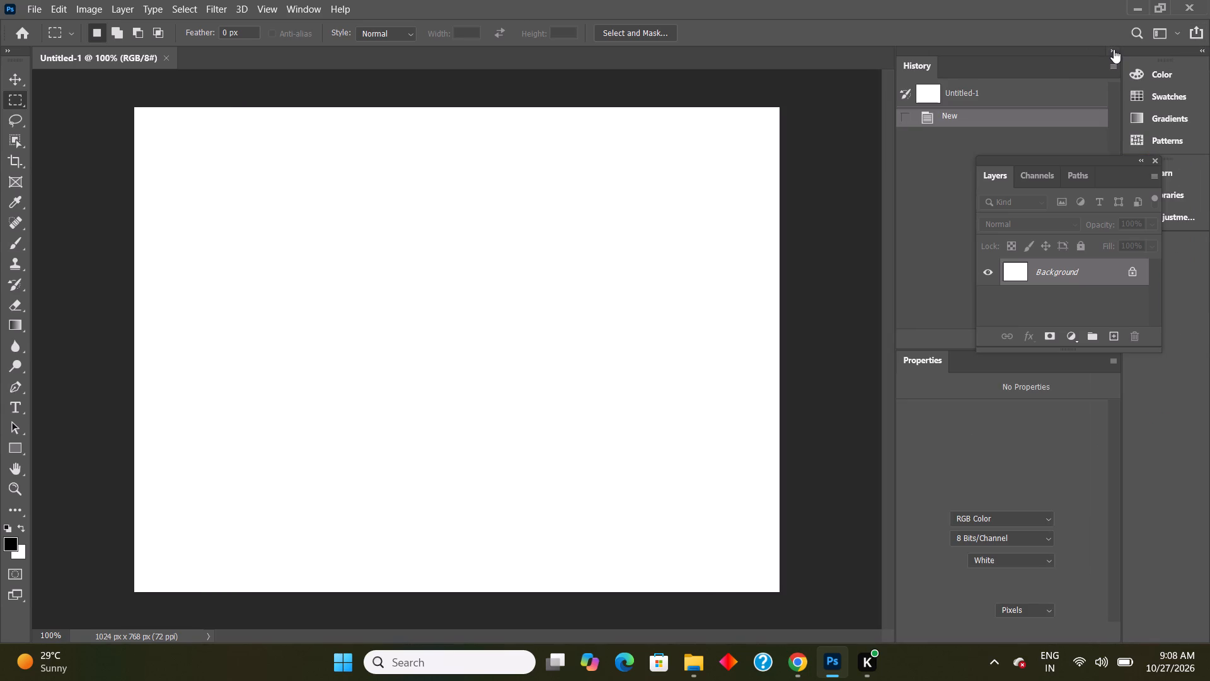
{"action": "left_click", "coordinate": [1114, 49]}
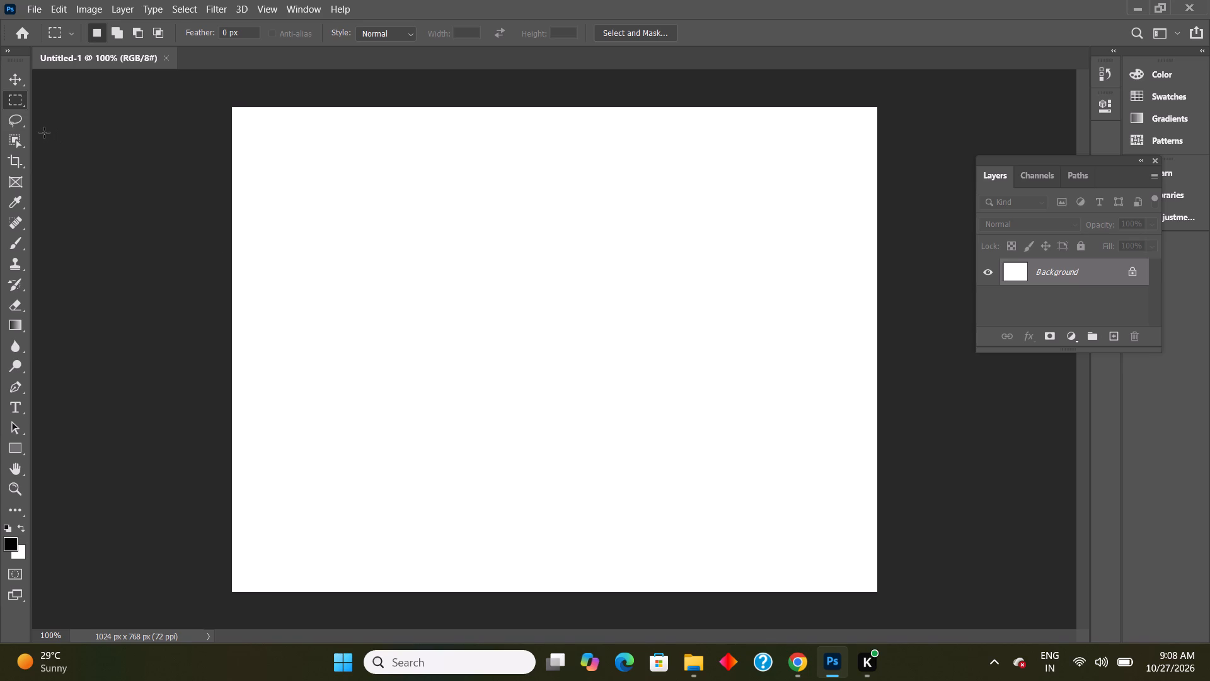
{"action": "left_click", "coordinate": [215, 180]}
Activate the Move tool and open the image "Vivid Chaffinch on a Mossy Branch" from the Downloads folder.
{"action": "left_click", "coordinate": [33, 6]}
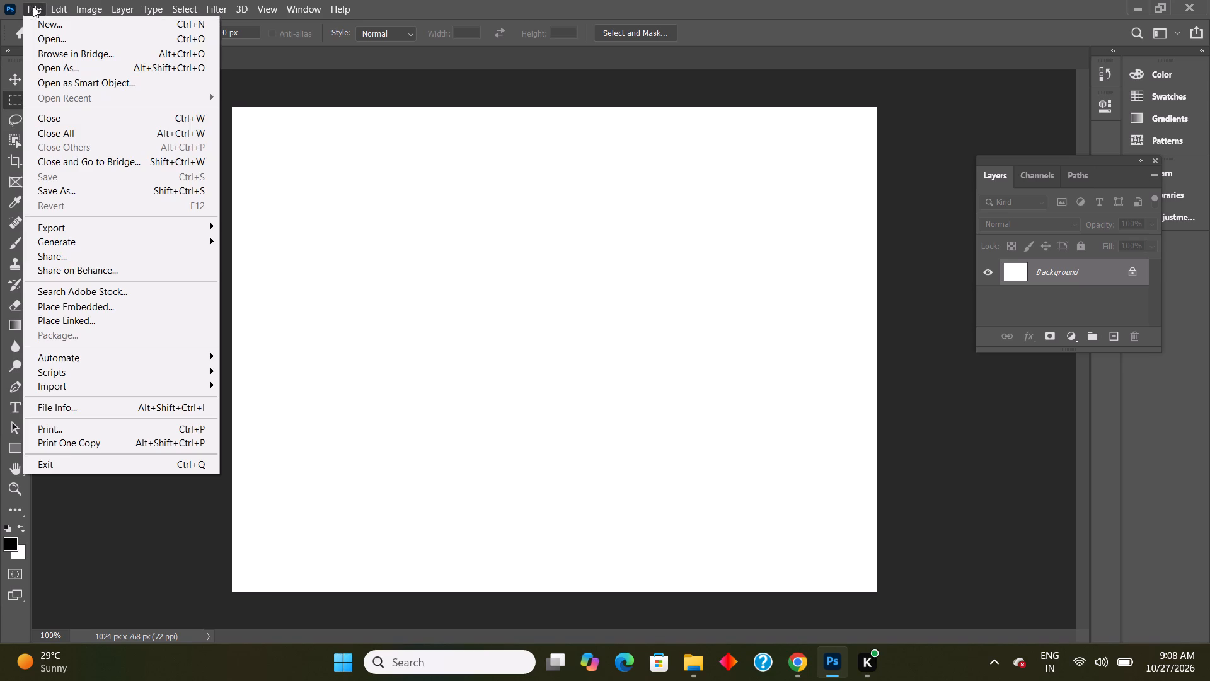
{"action": "left_click", "coordinate": [12, 80]}
{"action": "left_click", "coordinate": [32, 6]}
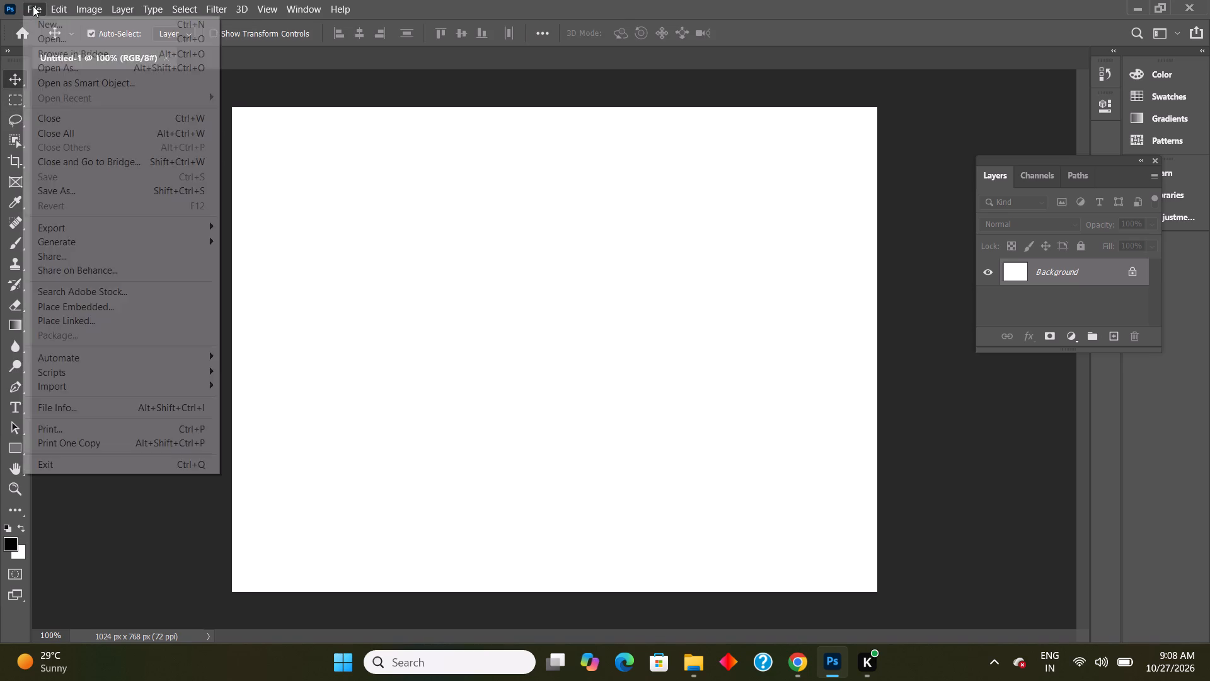
{"action": "left_click", "coordinate": [58, 35]}
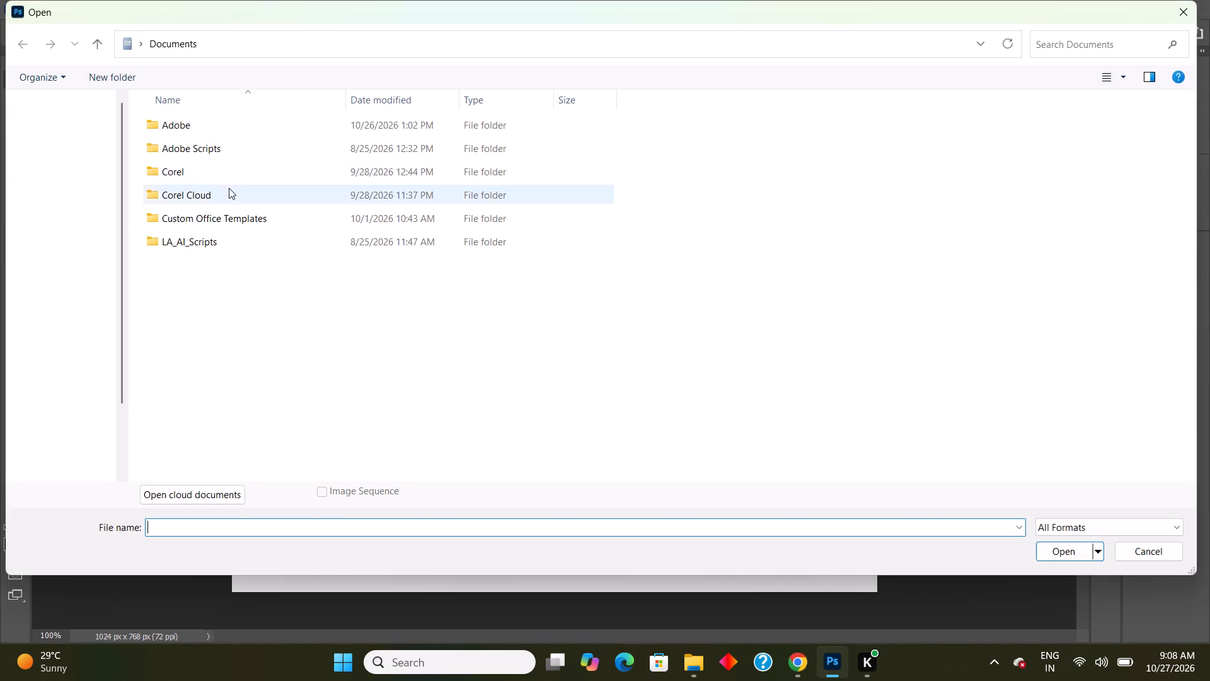
{"action": "left_click", "coordinate": [60, 231]}
{"action": "double_click", "coordinate": [169, 138]}
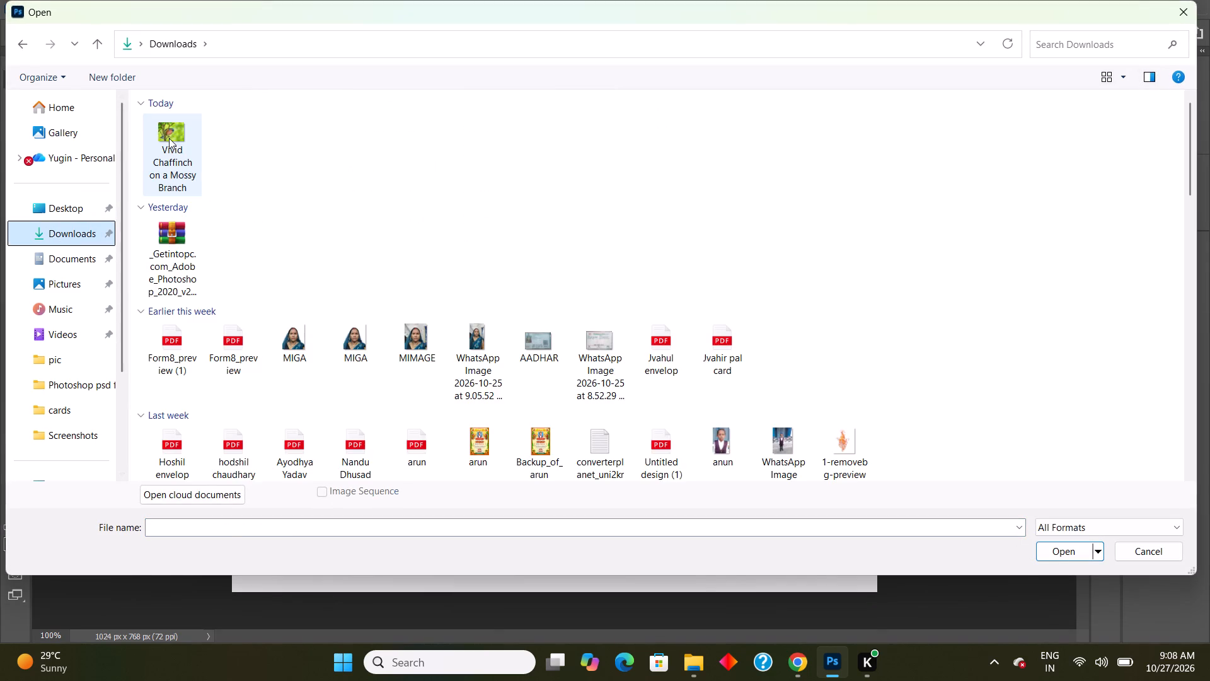
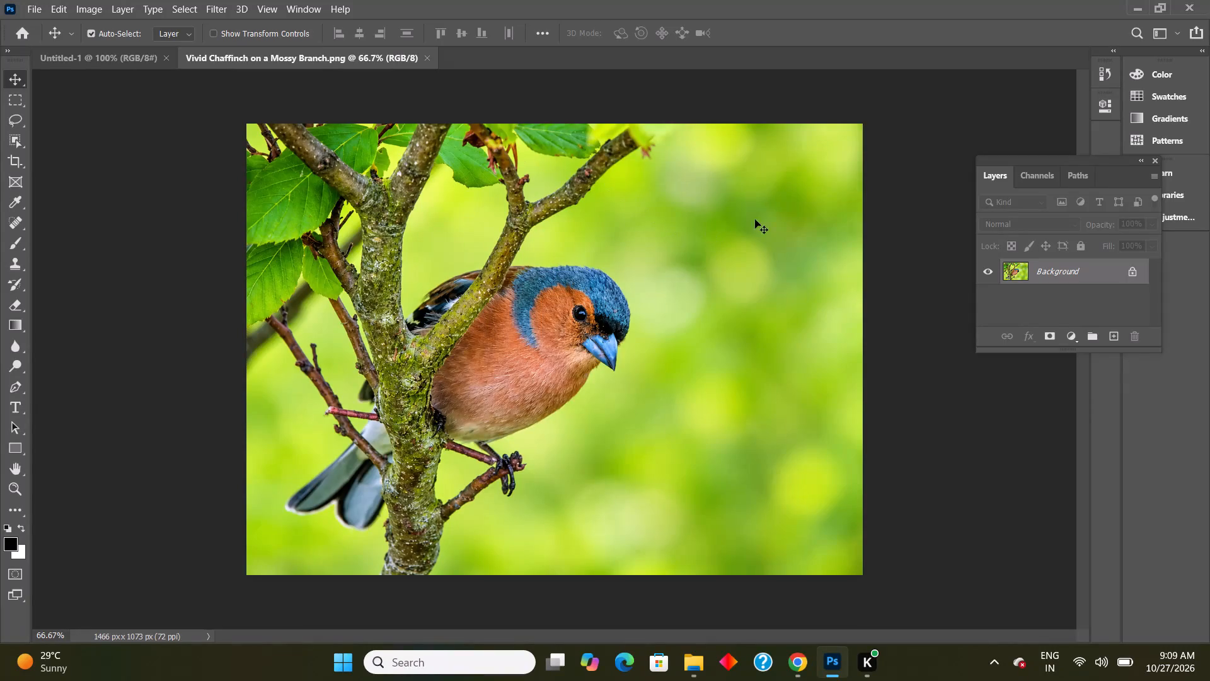
Duplicate the Background layer within the chaffinch document and hide the original Background layer.
{"action": "left_click", "coordinate": [1153, 176]}
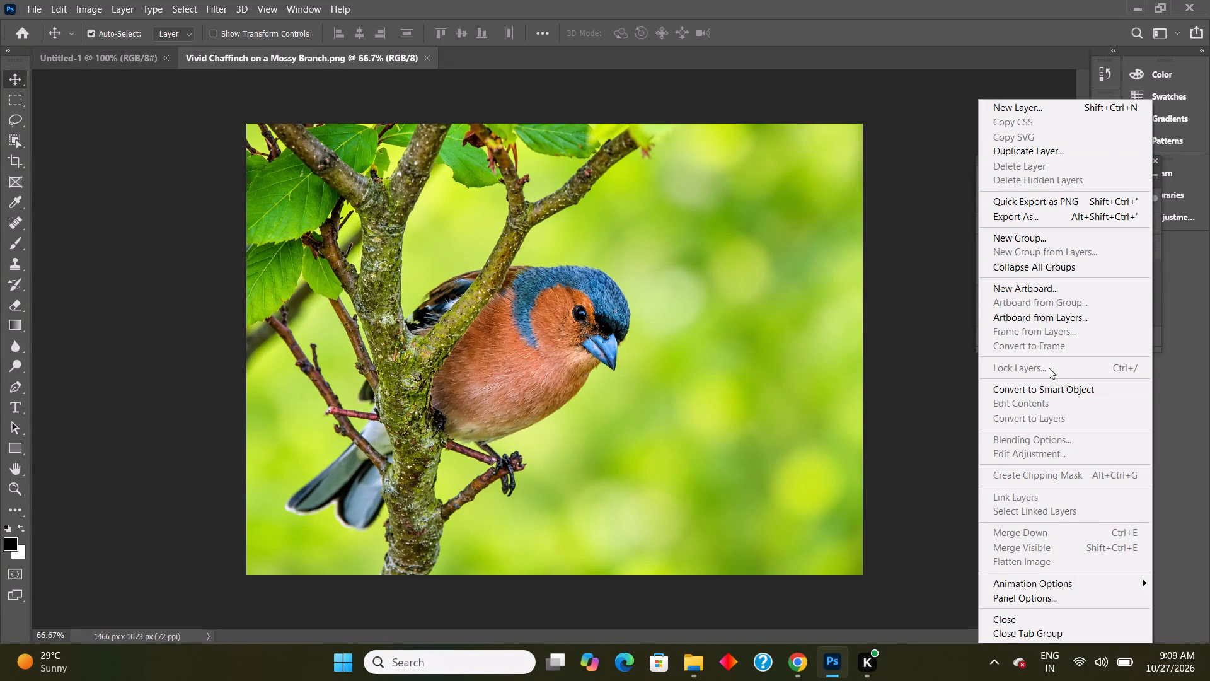
{"action": "left_click", "coordinate": [1020, 153]}
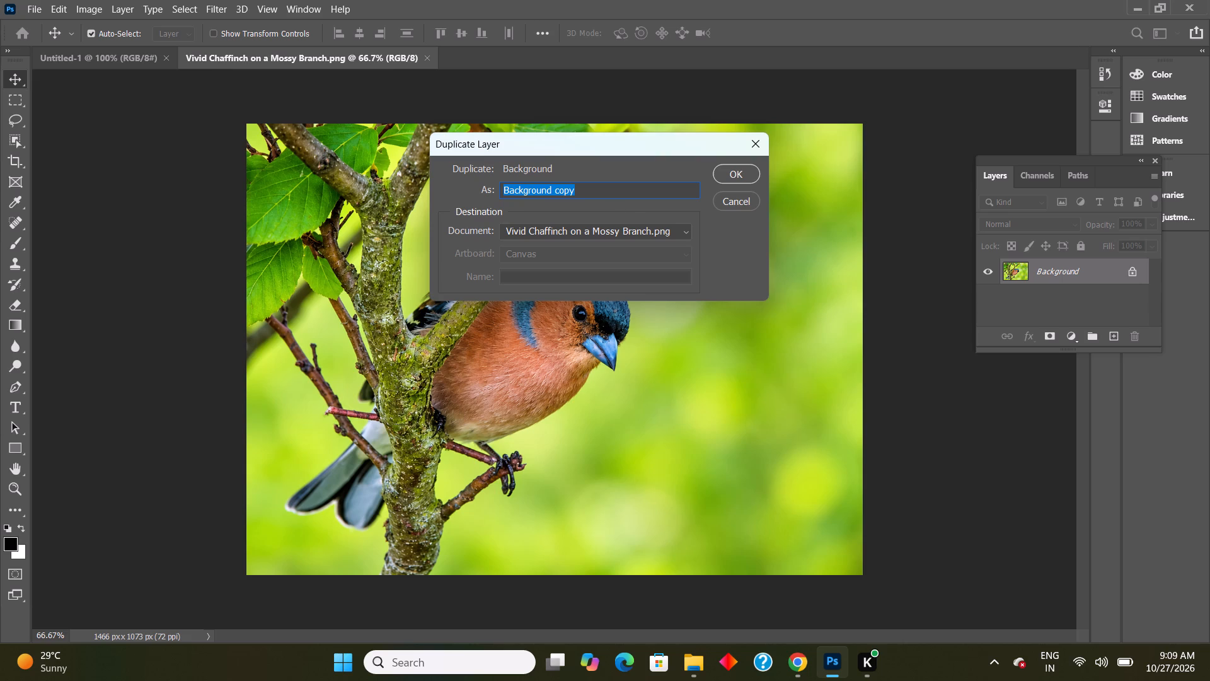
{"action": "left_click", "coordinate": [733, 170]}
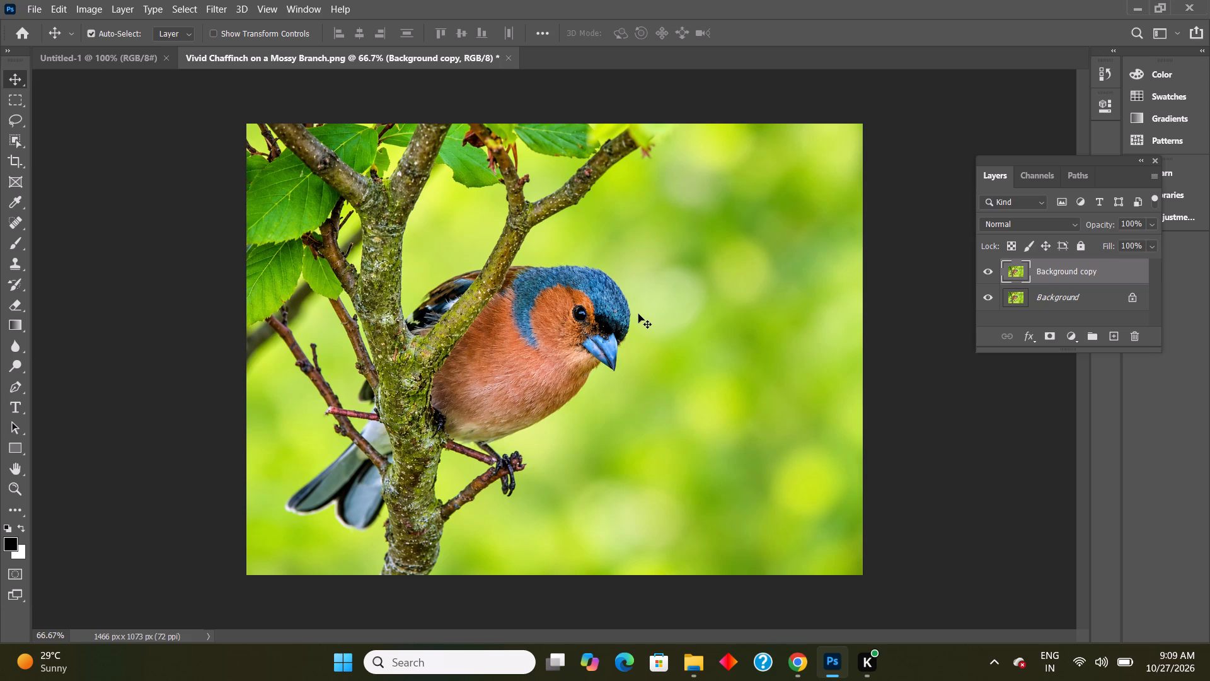
{"action": "left_click", "coordinate": [989, 301]}
Add a white layer mask to the duplicated chaffinch layer.
{"action": "left_click", "coordinate": [1050, 336]}
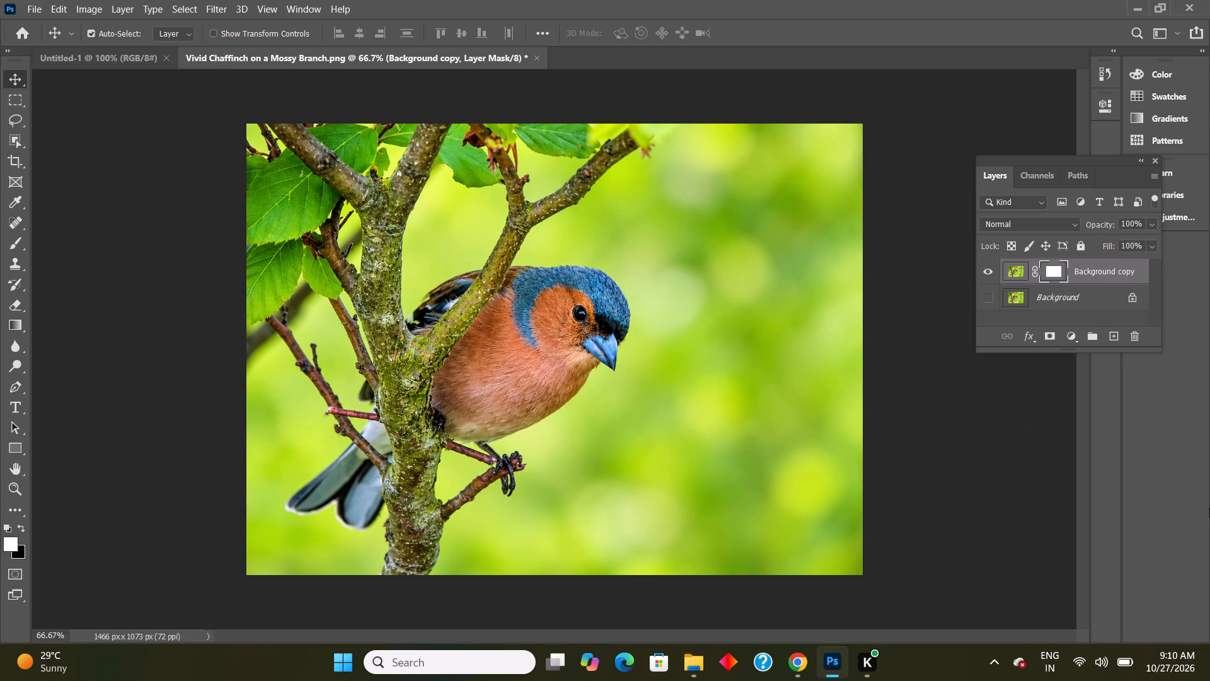
Create a new empty layer above the masked chaffinch copy and name it "Frame layer".
{"action": "left_click", "coordinate": [1117, 337]}
{"action": "left_click", "coordinate": [1055, 272]}
{"action": "left_click", "coordinate": [1055, 272]}
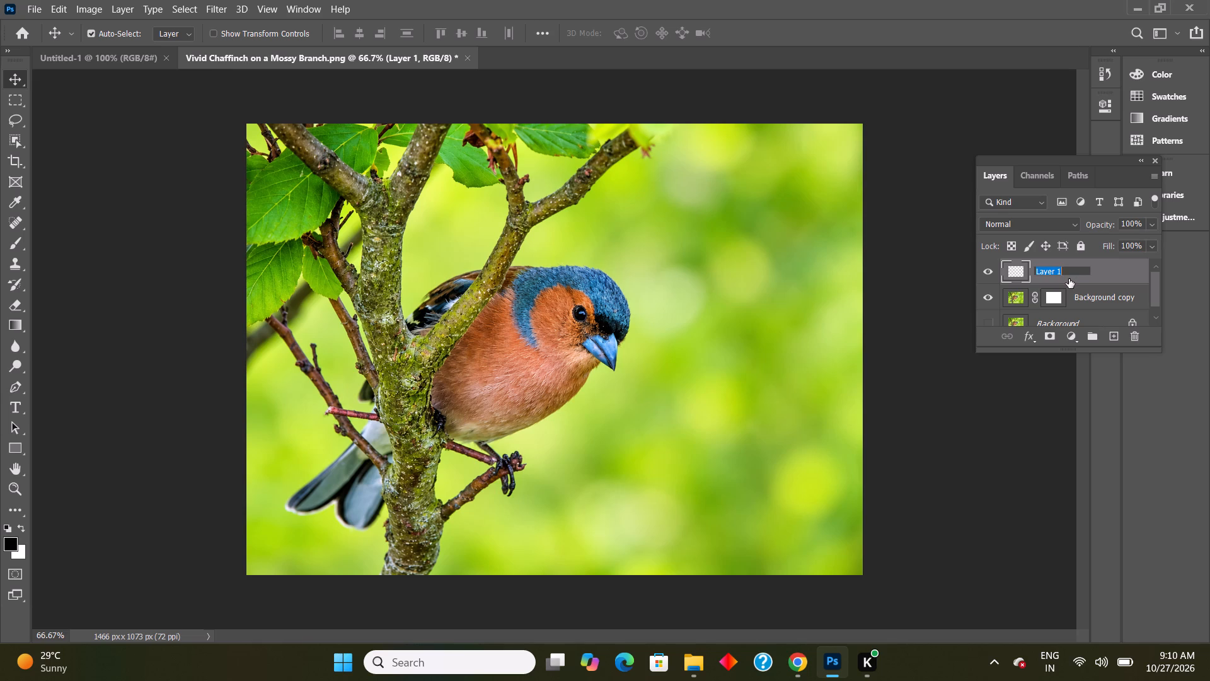
{"action": "type", "text": "Frame la"}
{"action": "type", "text": "yer"}
{"action": "left_click", "coordinate": [1103, 271]}
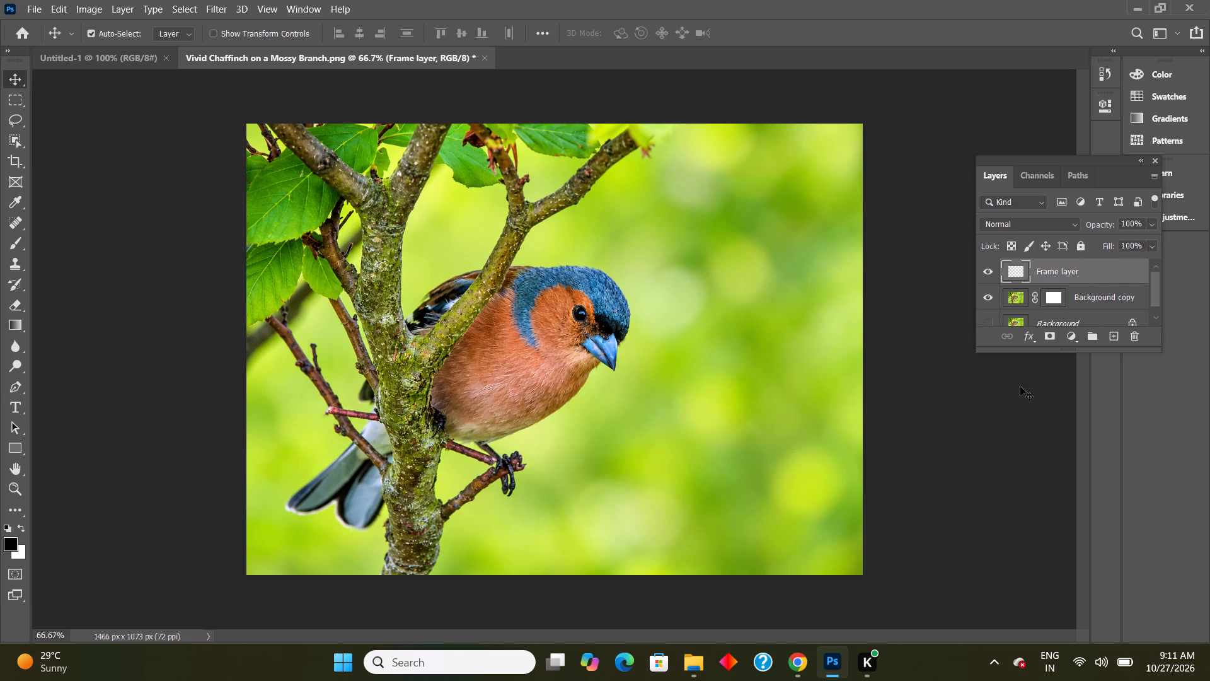
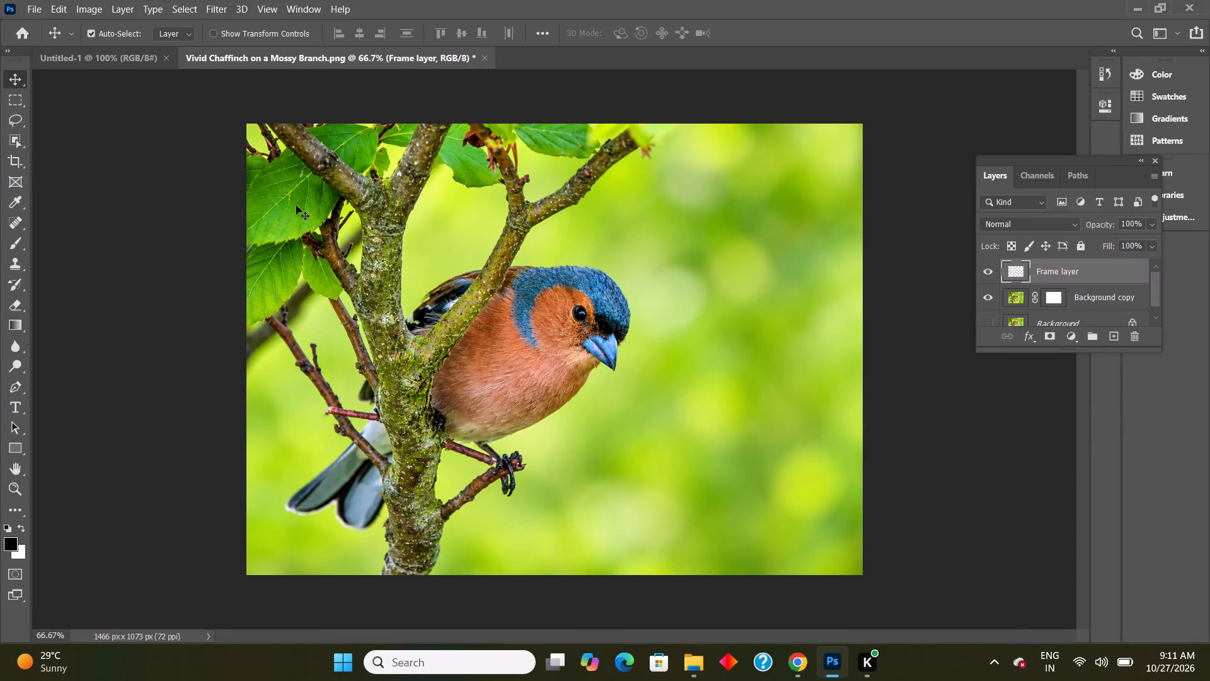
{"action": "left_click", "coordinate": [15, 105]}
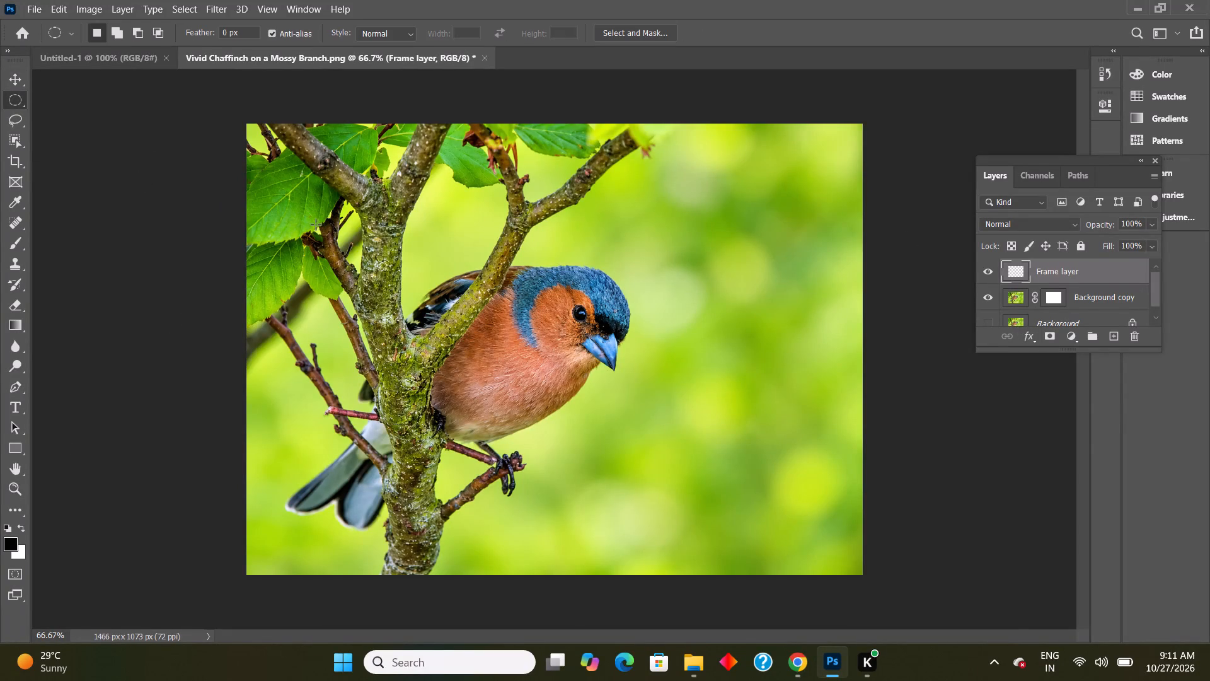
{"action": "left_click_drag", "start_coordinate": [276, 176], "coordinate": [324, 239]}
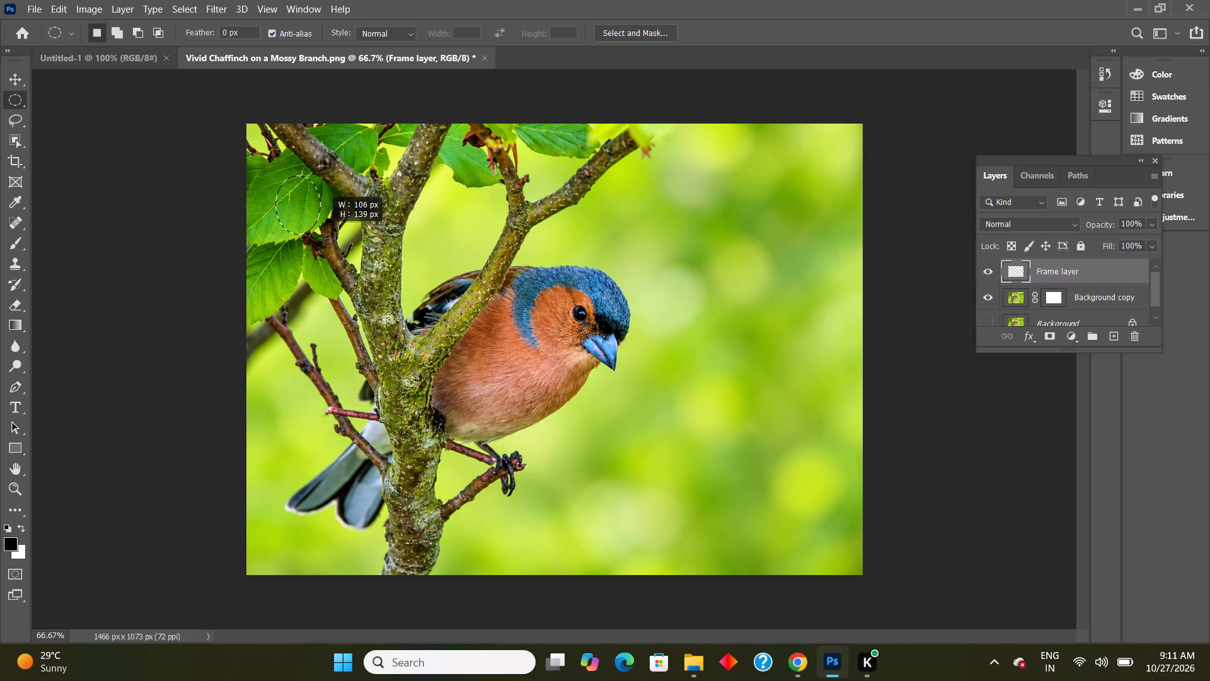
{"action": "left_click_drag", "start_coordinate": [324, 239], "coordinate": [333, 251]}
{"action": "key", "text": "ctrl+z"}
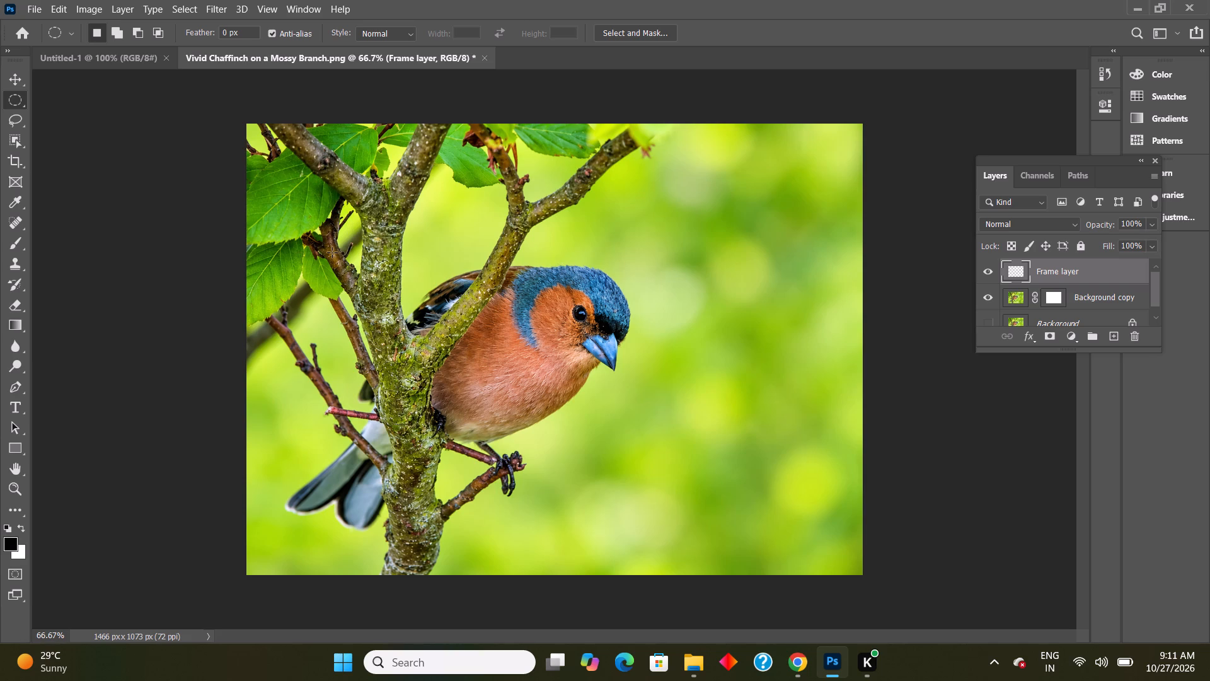
Draw a rectangular marquee selection about 640 by 855 px around the trunk, the bird's body and its tail.
{"action": "left_click", "coordinate": [14, 98]}
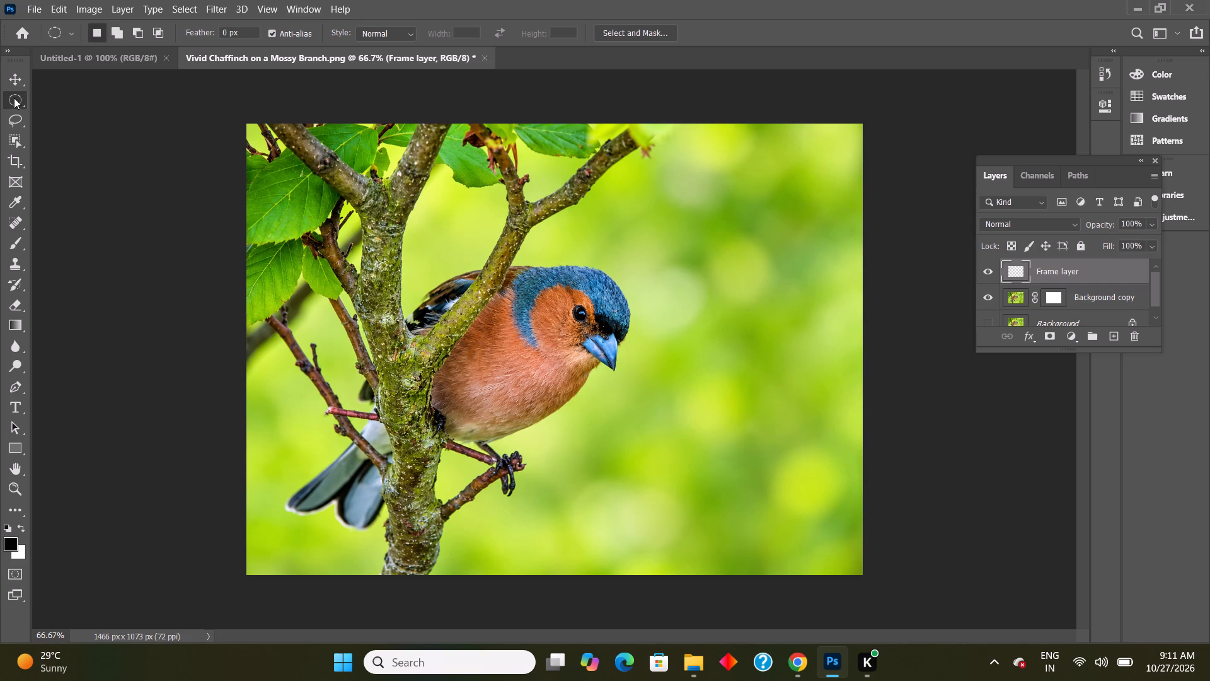
{"action": "right_click", "coordinate": [14, 98]}
{"action": "left_click", "coordinate": [64, 96]}
{"action": "left_click_drag", "start_coordinate": [280, 179], "coordinate": [376, 319]}
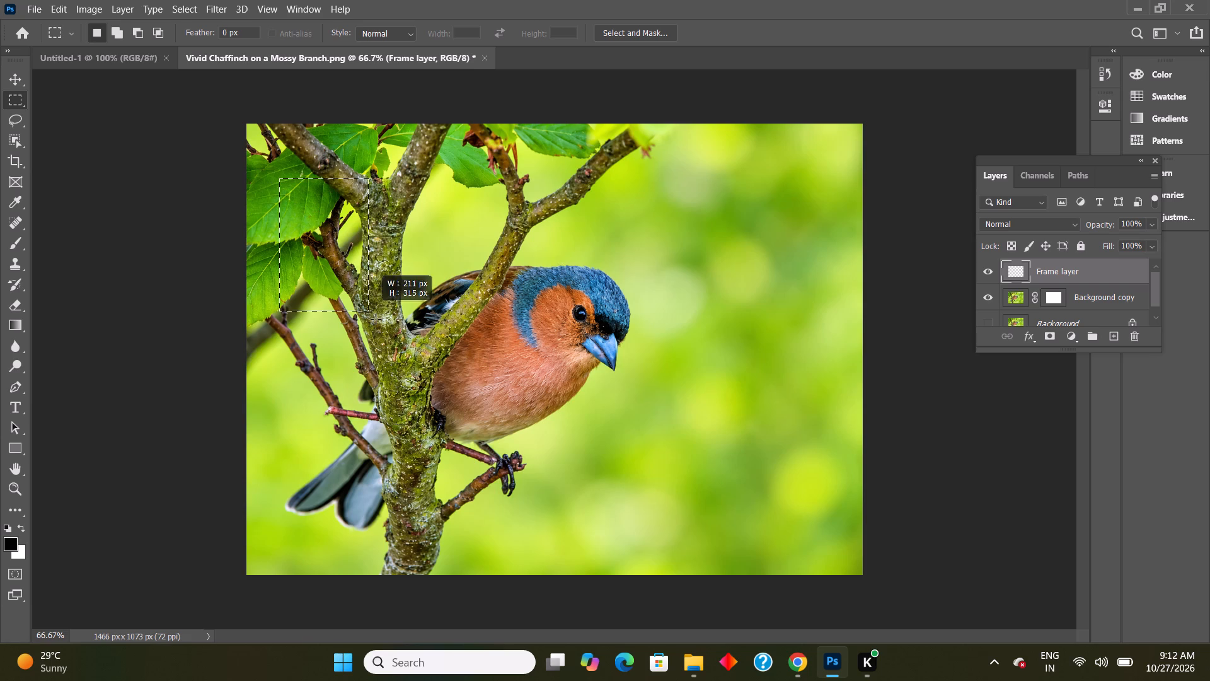
{"action": "left_click_drag", "start_coordinate": [376, 319], "coordinate": [544, 530]}
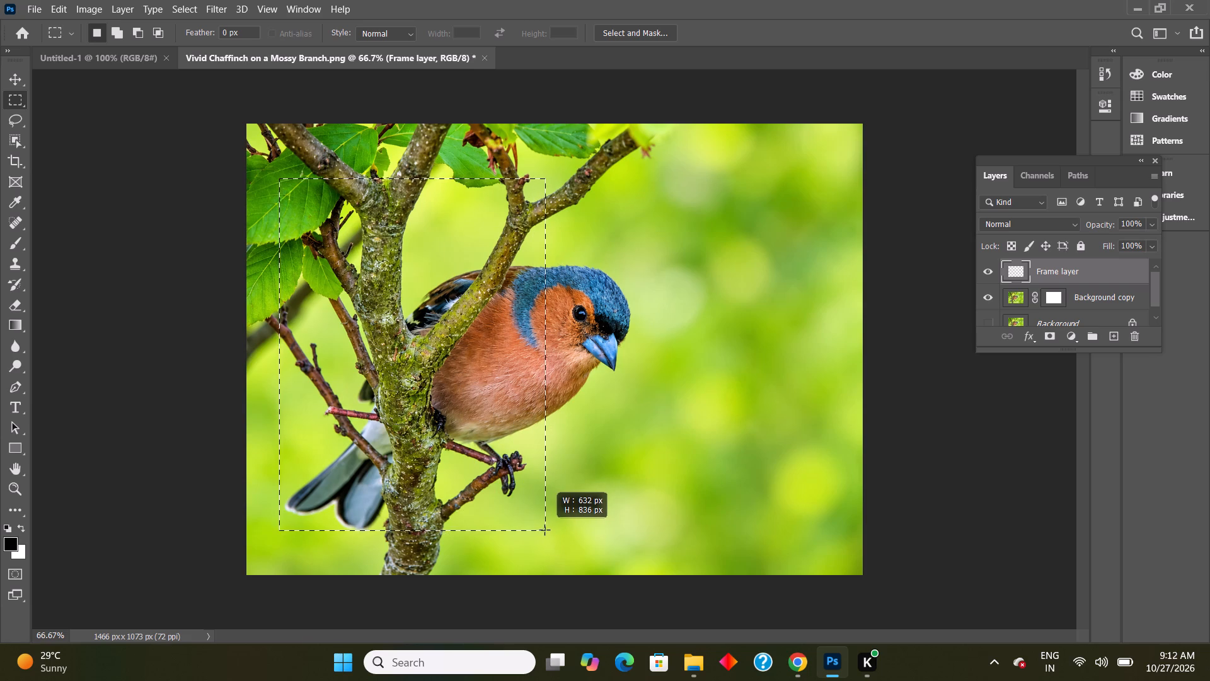
{"action": "left_click_drag", "start_coordinate": [544, 530], "coordinate": [544, 536]}
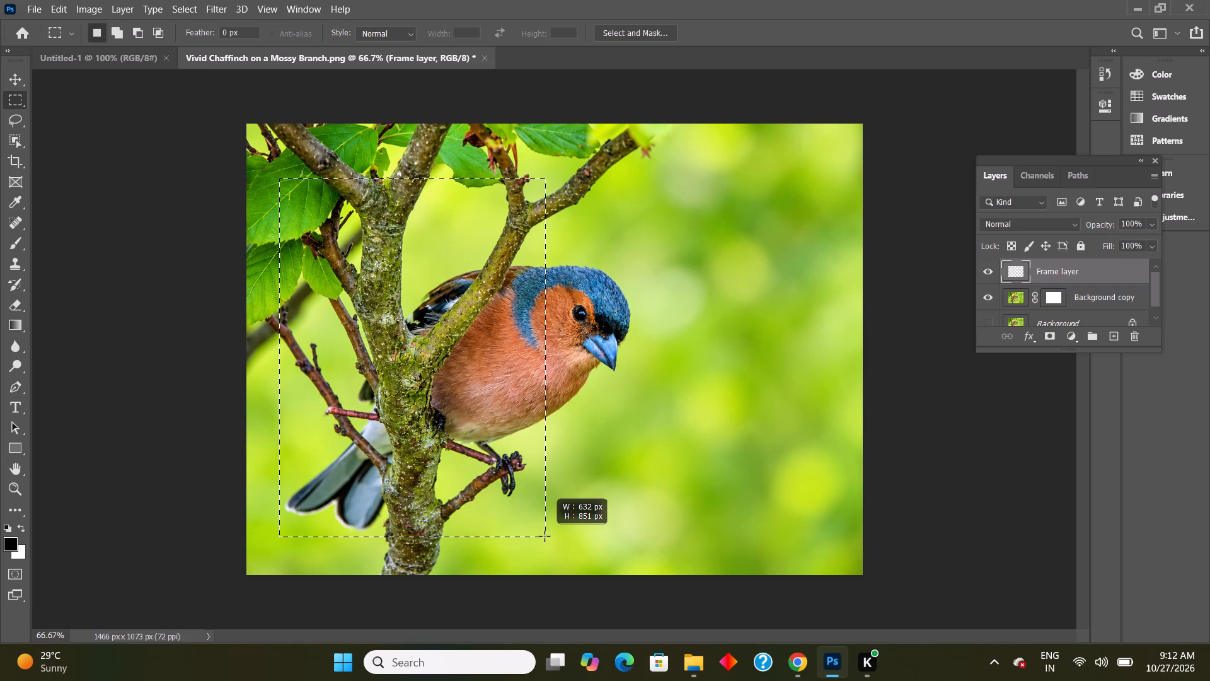
{"action": "left_click_drag", "start_coordinate": [544, 536], "coordinate": [550, 537]}
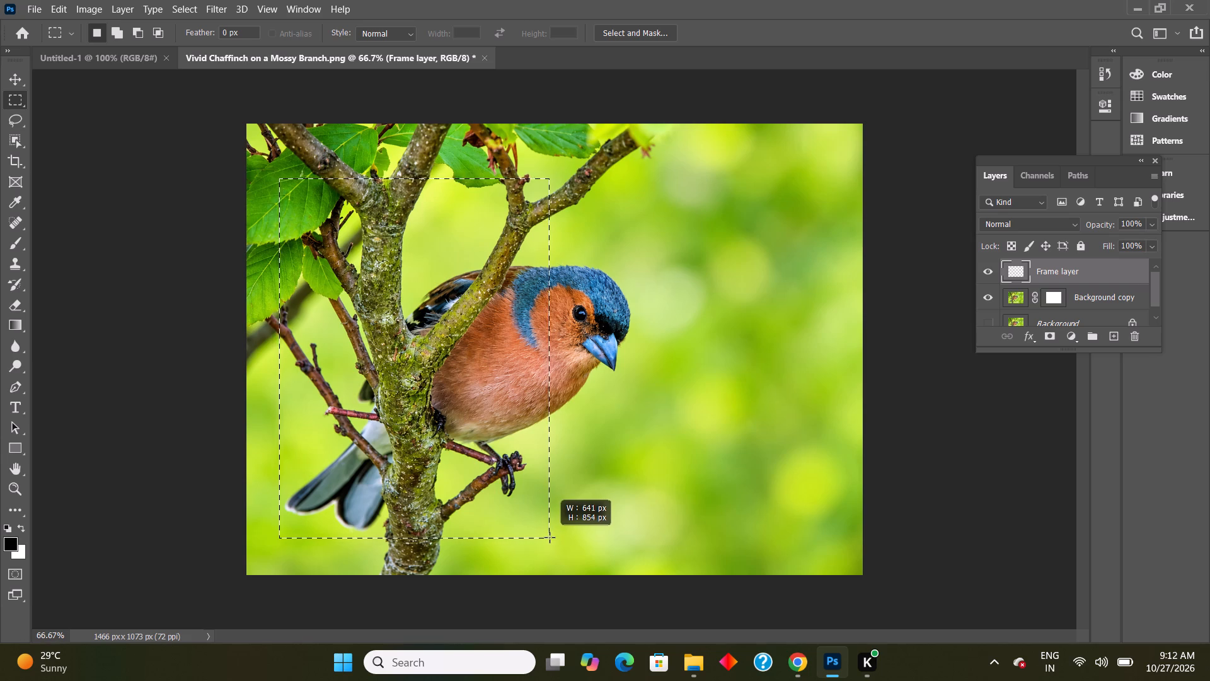
{"action": "left_click_drag", "start_coordinate": [550, 537], "coordinate": [551, 538]}
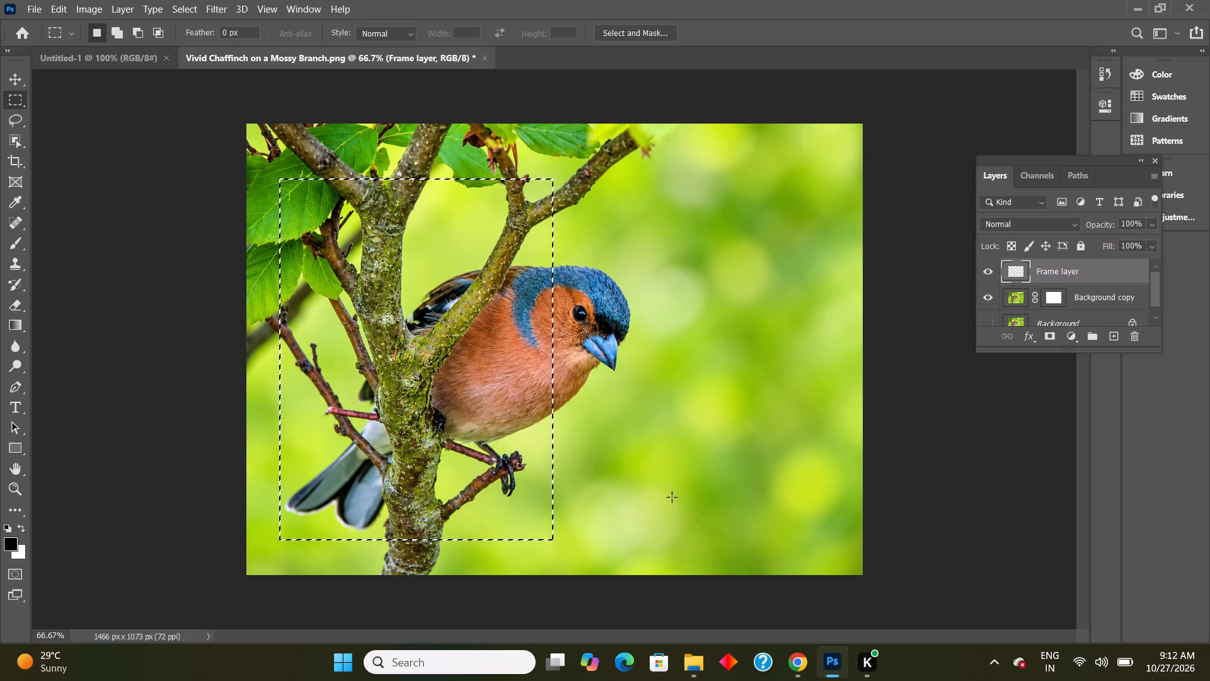
Fill the rectangular selection on the Frame layer with White, in Normal mode at 100% opacity.
{"action": "left_click", "coordinate": [59, 8]}
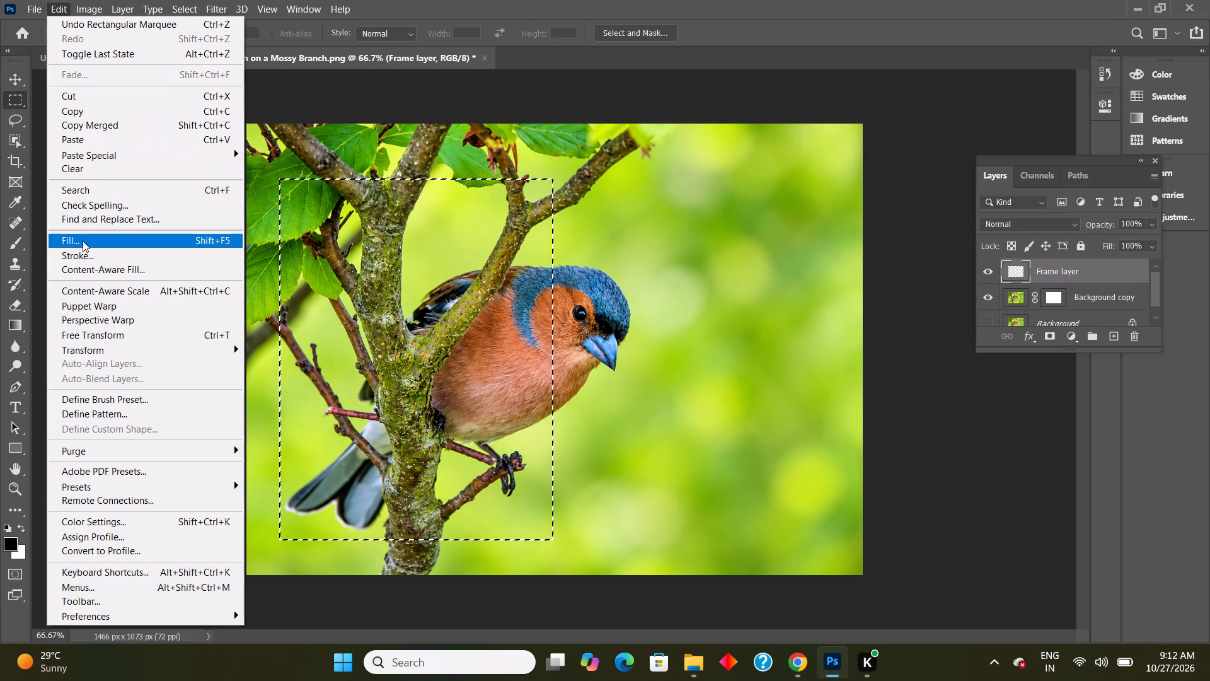
{"action": "left_click", "coordinate": [83, 241]}
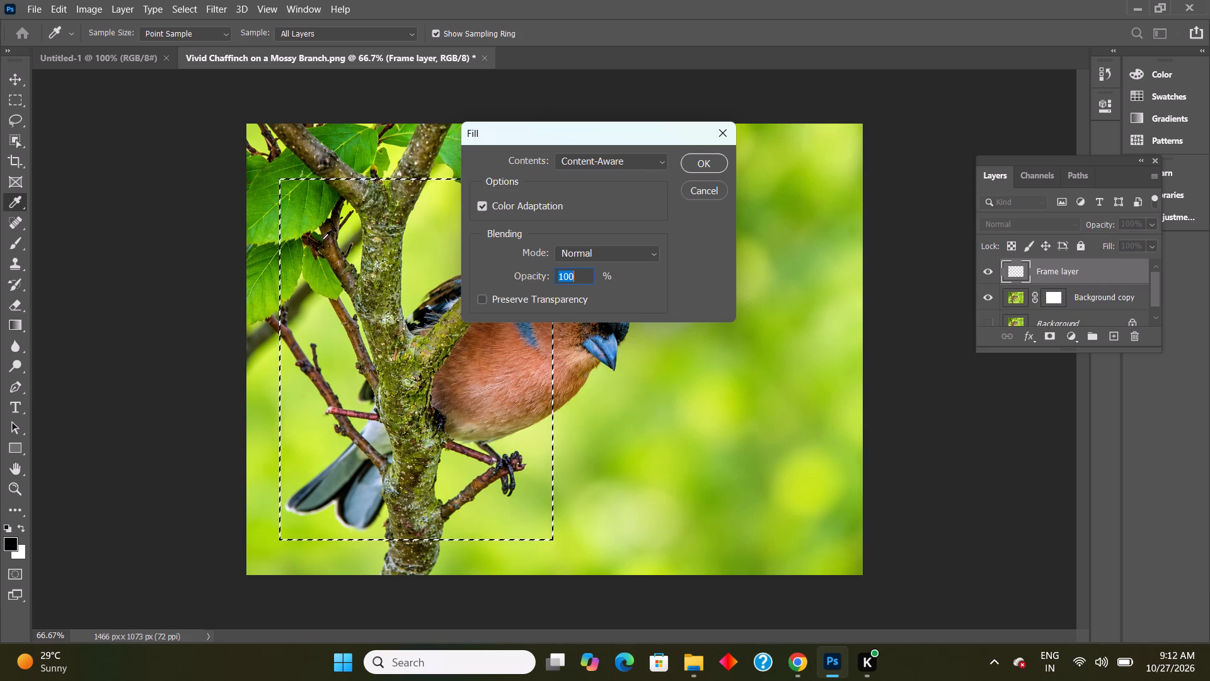
{"action": "left_click", "coordinate": [649, 160]}
{"action": "left_click", "coordinate": [577, 310]}
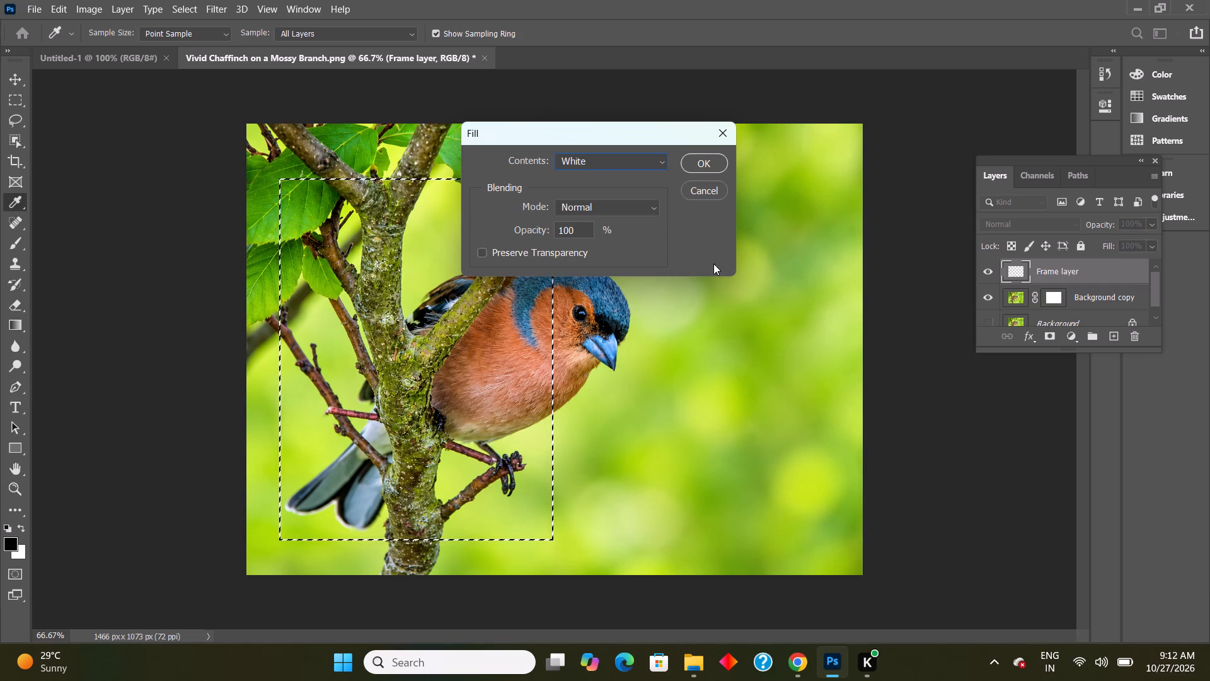
{"action": "left_click", "coordinate": [703, 165]}
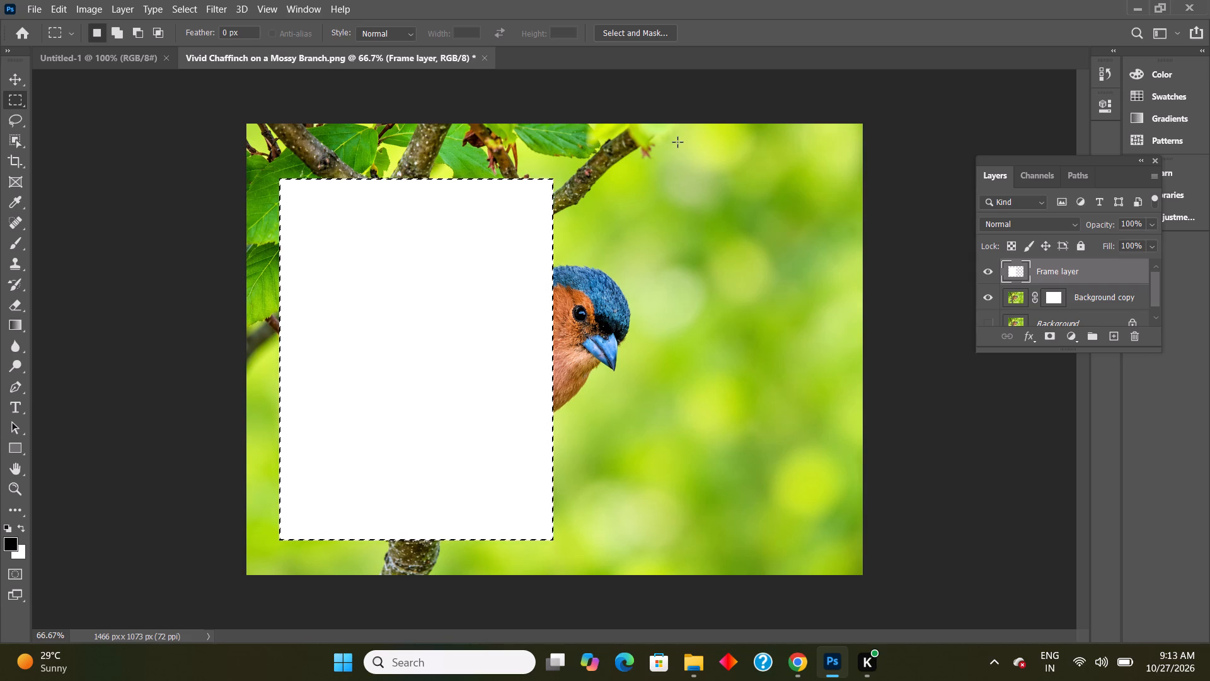
Contract the rectangular selection by 30 pixels.
{"action": "left_click", "coordinate": [180, 7]}
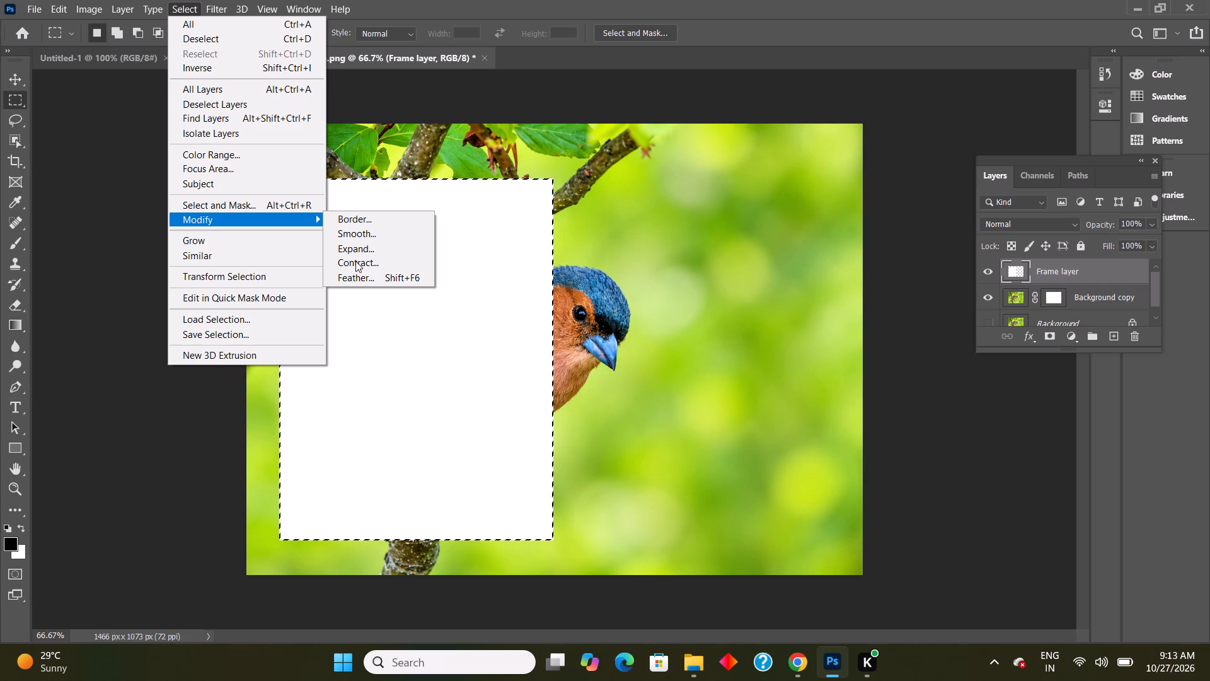
{"action": "left_click", "coordinate": [355, 261]}
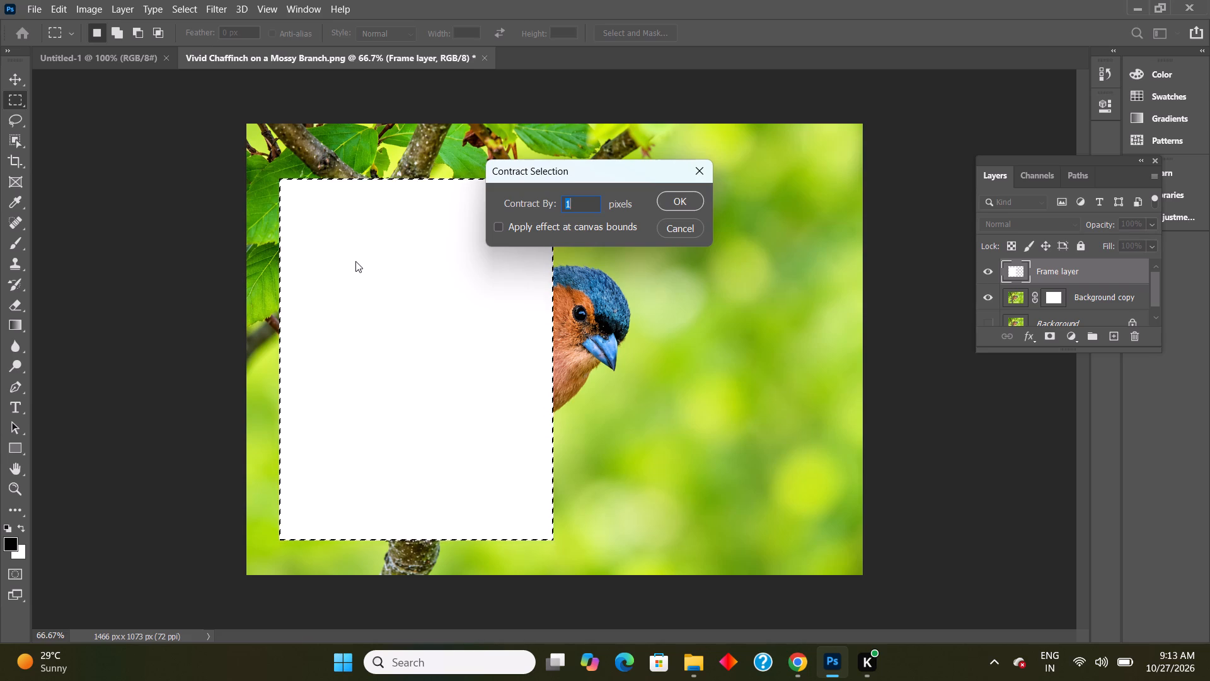
{"action": "type", "text": "30"}
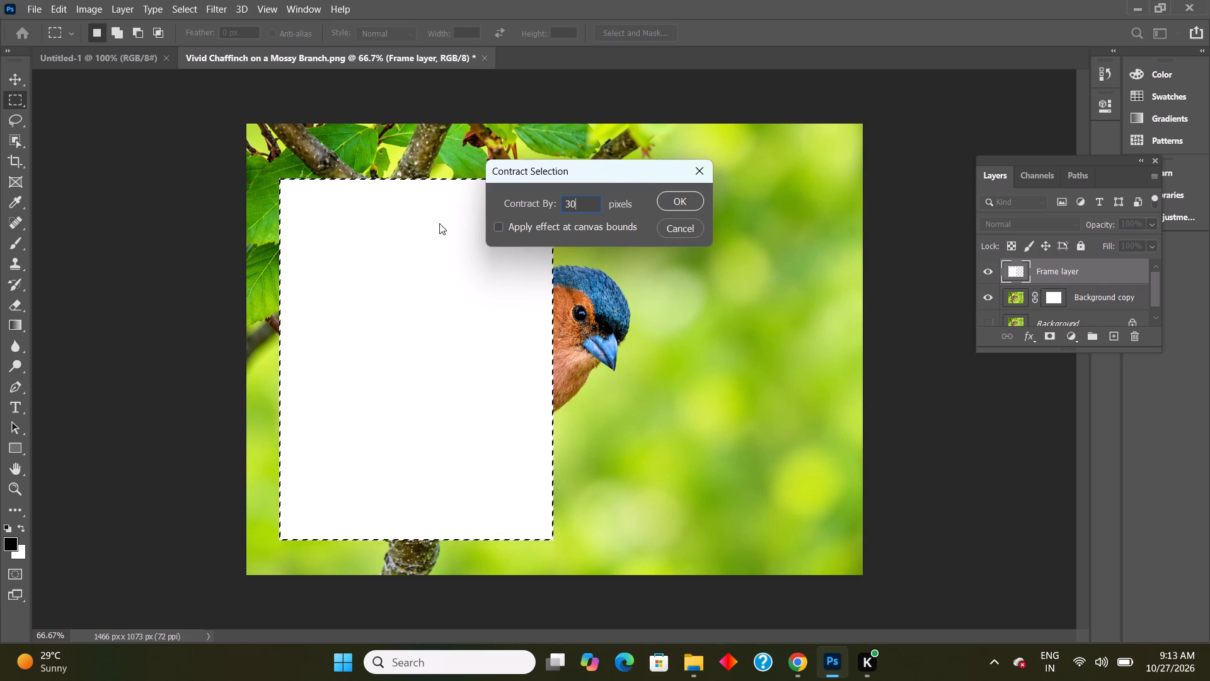
{"action": "left_click", "coordinate": [673, 200]}
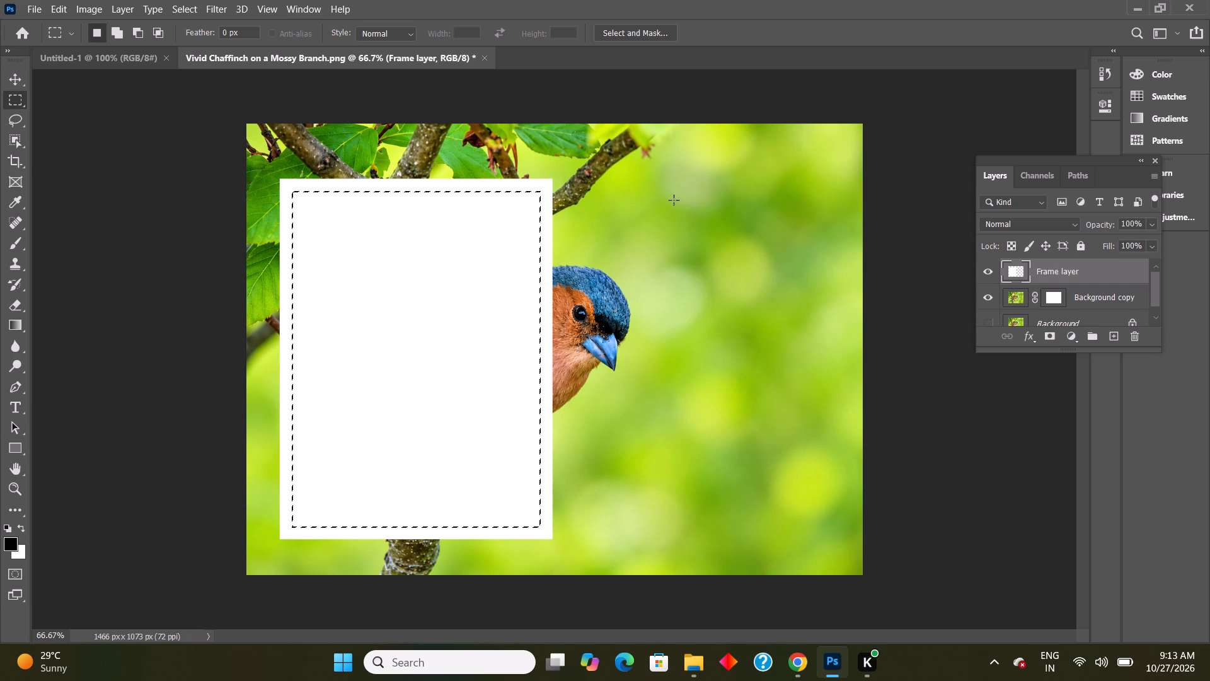
Delete the white fill inside the contracted selection to leave a hollow frame, and deselect.
{"action": "left_click", "coordinate": [183, 9]}
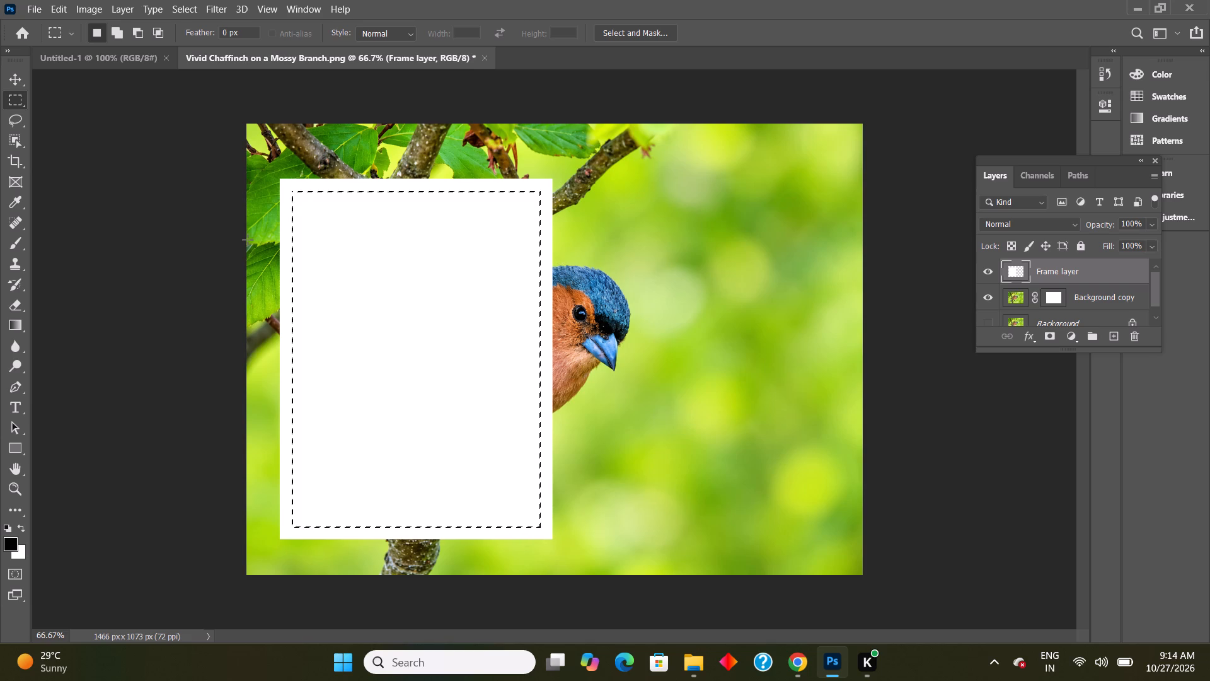
{"action": "key", "text": "Delete"}
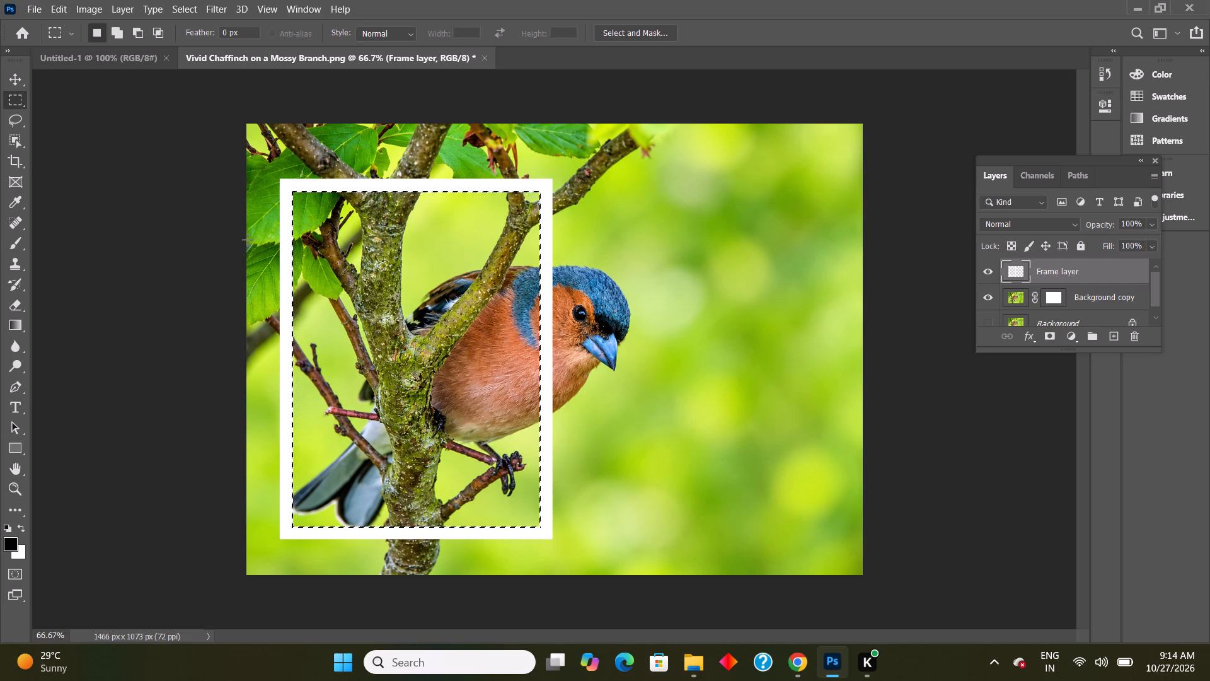
{"action": "key", "text": "ctrl+d"}
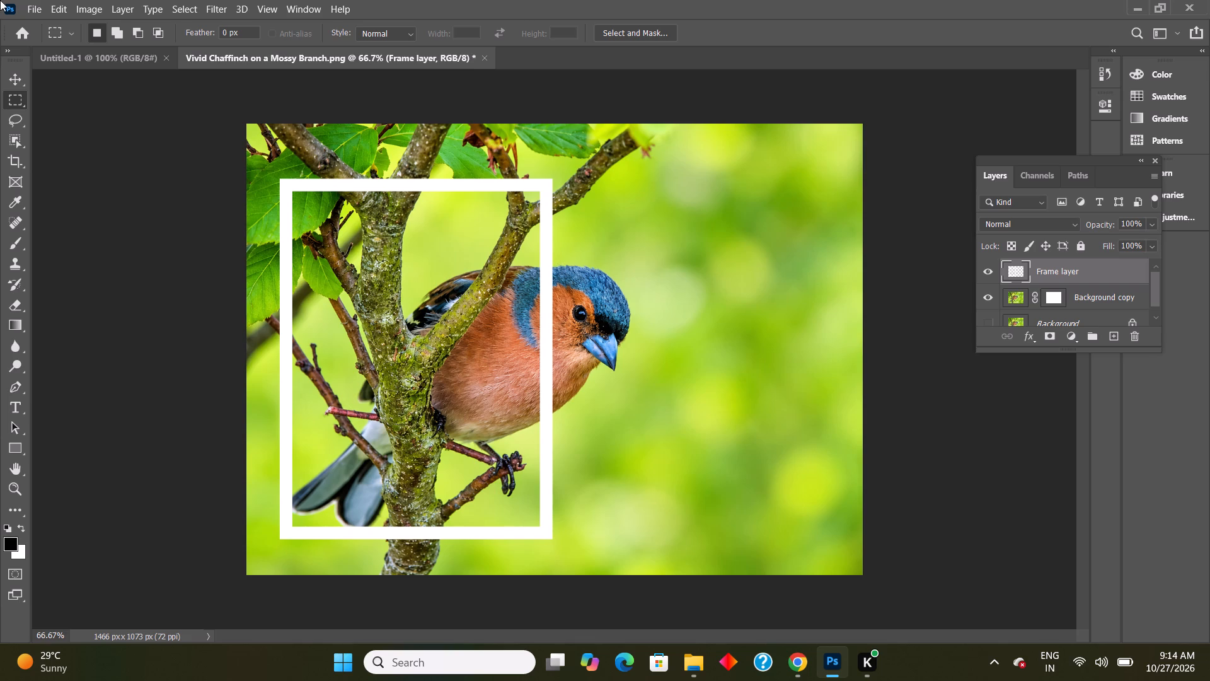
Distort the frame on the Frame layer into perspective, lowering its upper-right corner and raising its lower-right corner to shorten the right side.
{"action": "left_click", "coordinate": [66, 8]}
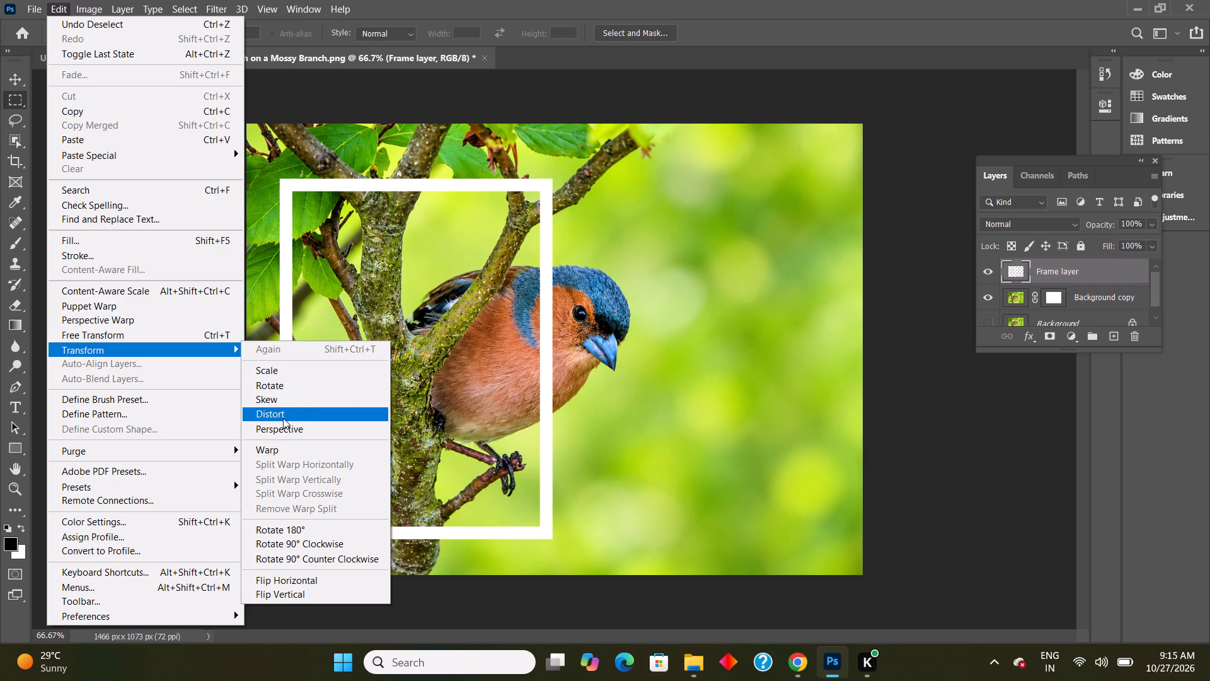
{"action": "left_click", "coordinate": [283, 418]}
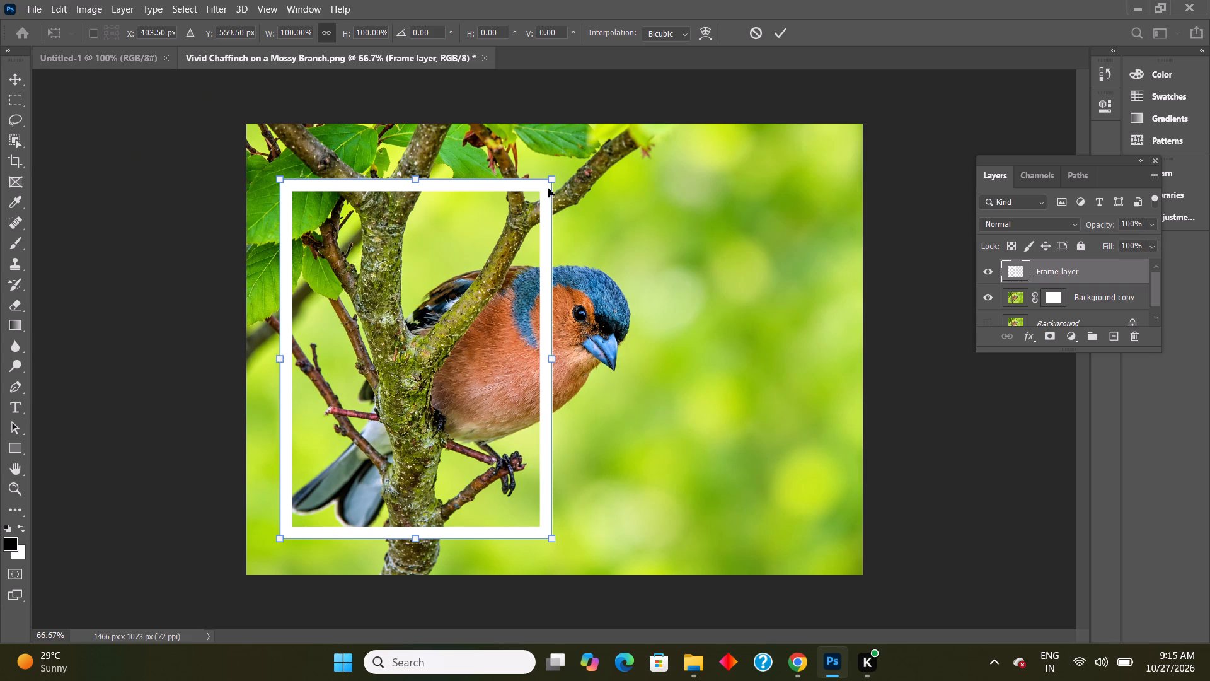
{"action": "left_click_drag", "start_coordinate": [553, 178], "coordinate": [567, 221]}
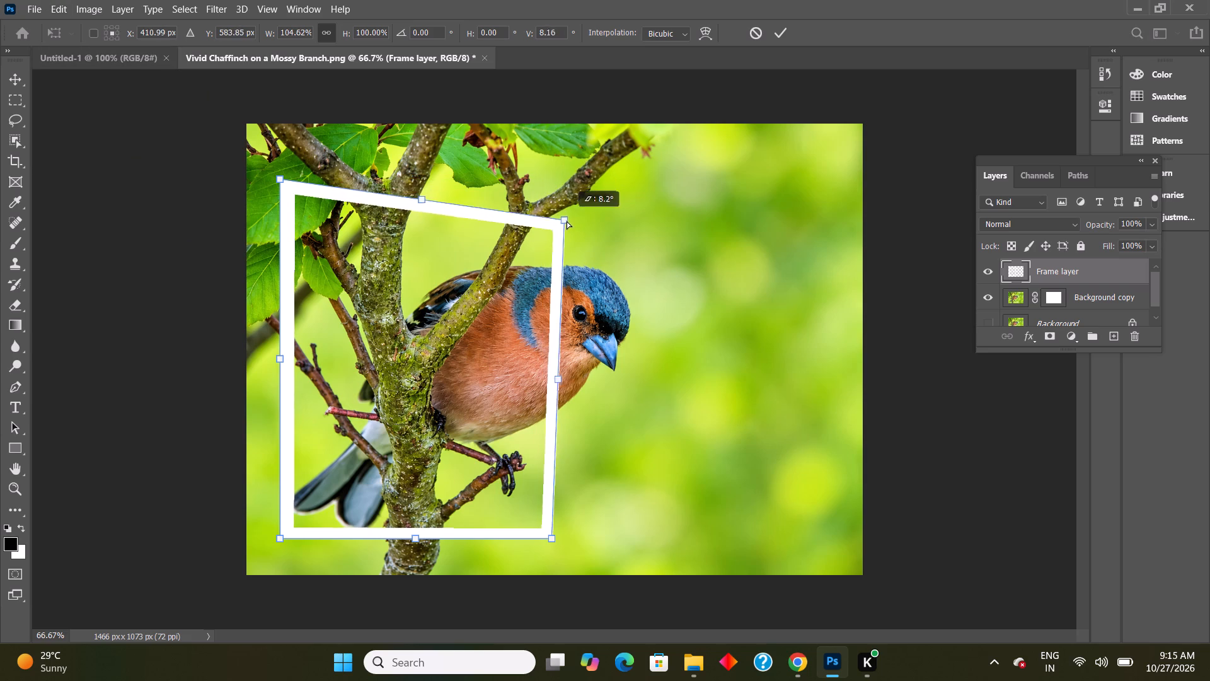
{"action": "left_click_drag", "start_coordinate": [567, 221], "coordinate": [569, 231]}
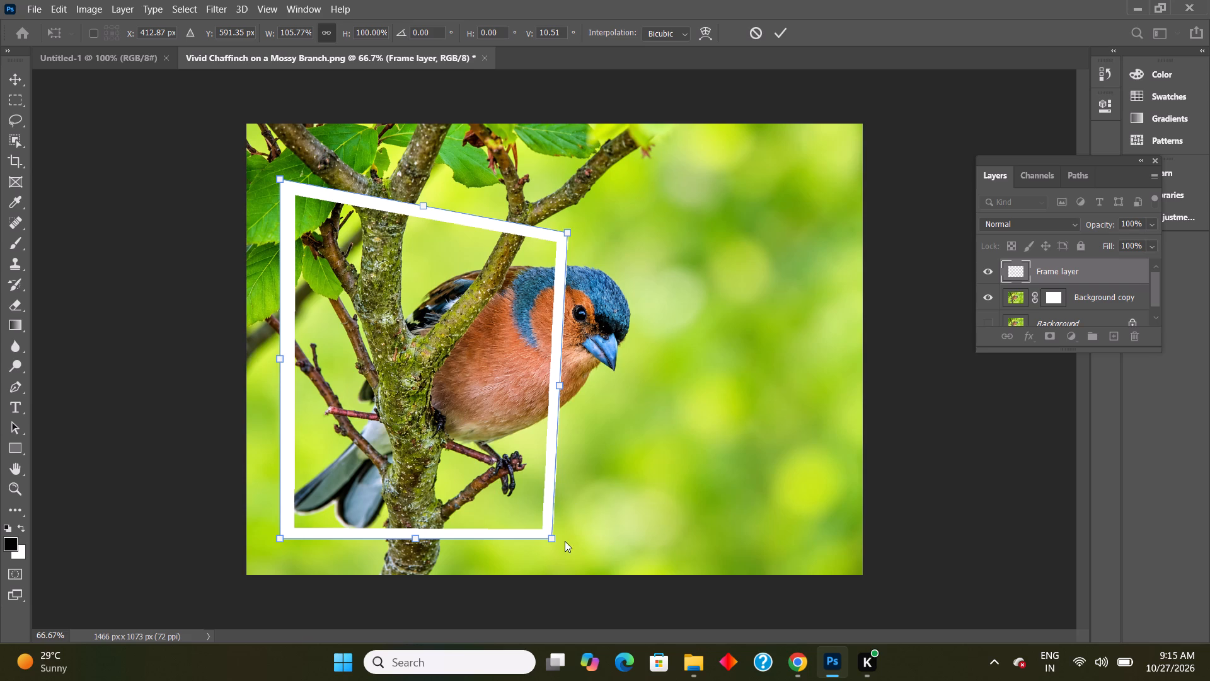
{"action": "left_click_drag", "start_coordinate": [551, 538], "coordinate": [556, 513]}
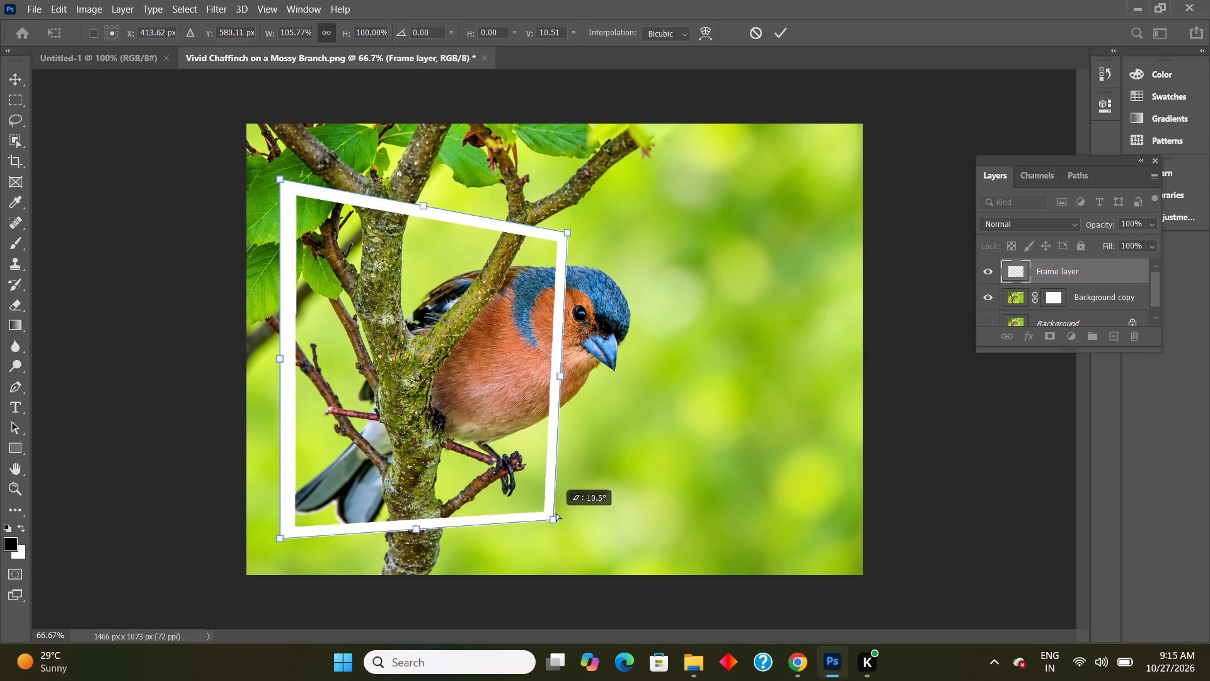
{"action": "left_click_drag", "start_coordinate": [556, 513], "coordinate": [571, 475]}
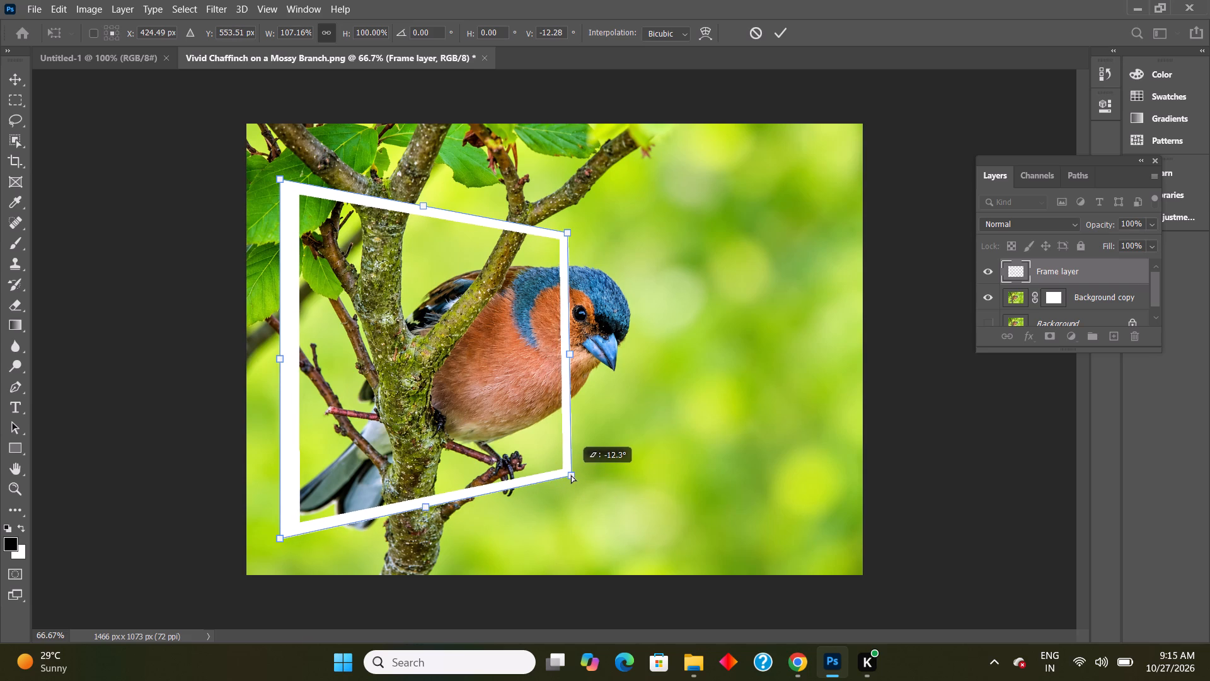
{"action": "left_click_drag", "start_coordinate": [571, 475], "coordinate": [577, 482]}
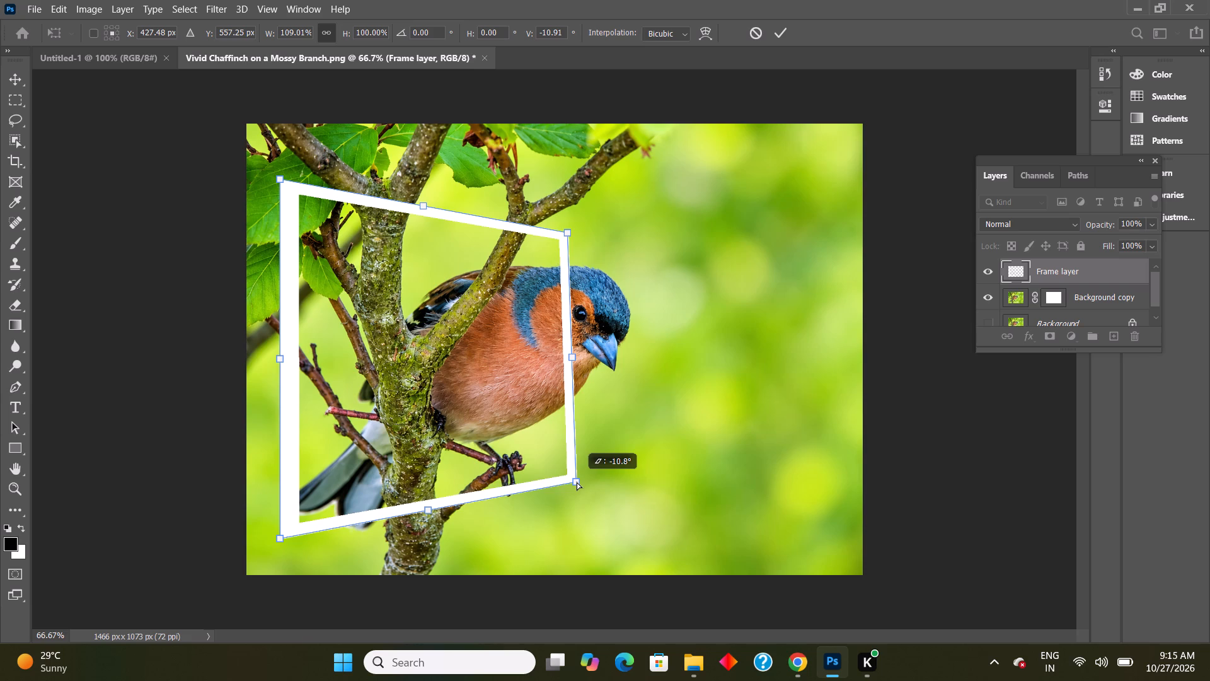
{"action": "left_click_drag", "start_coordinate": [577, 482], "coordinate": [577, 484]}
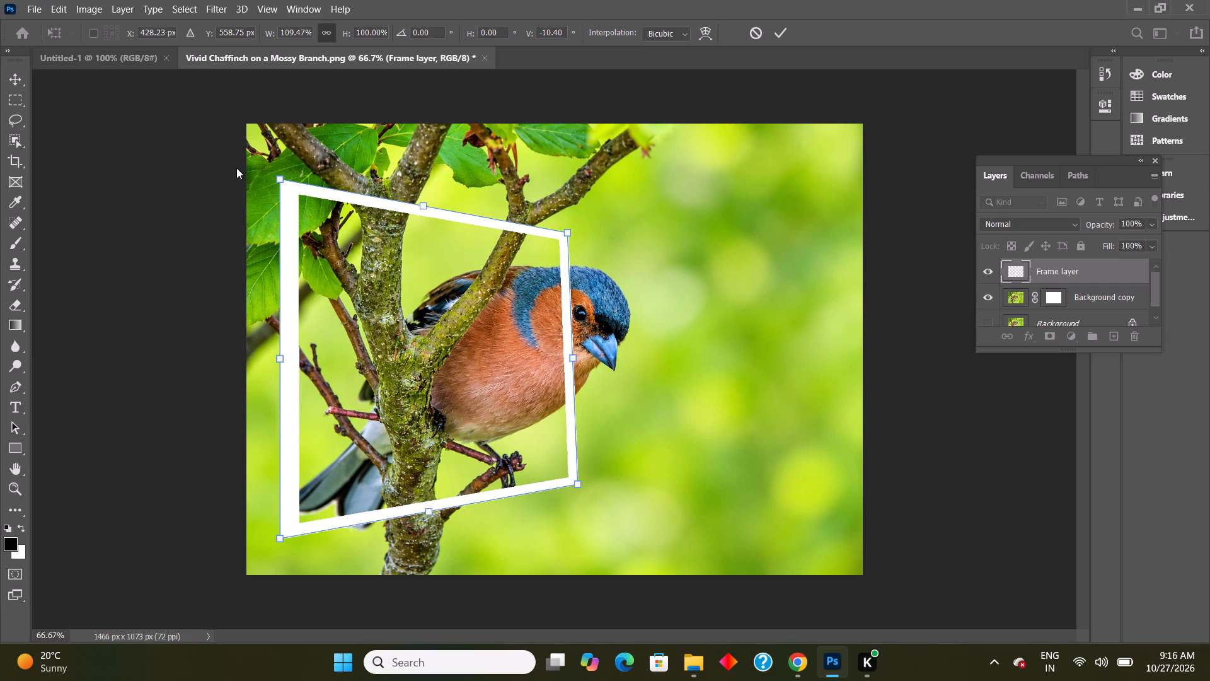
Extend the frame's two left corners outward to near the photo's left edge, and pull the right corners in to make that side vertical.
{"action": "left_click_drag", "start_coordinate": [279, 178], "coordinate": [254, 170]}
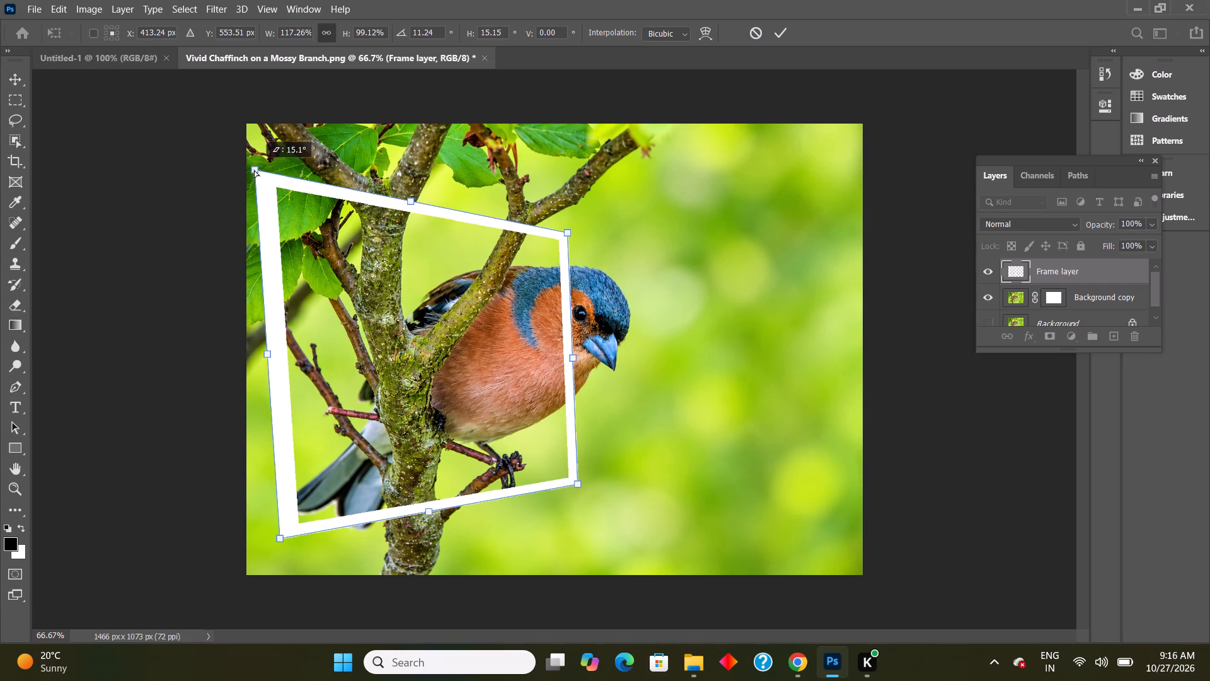
{"action": "left_click_drag", "start_coordinate": [254, 170], "coordinate": [254, 169]}
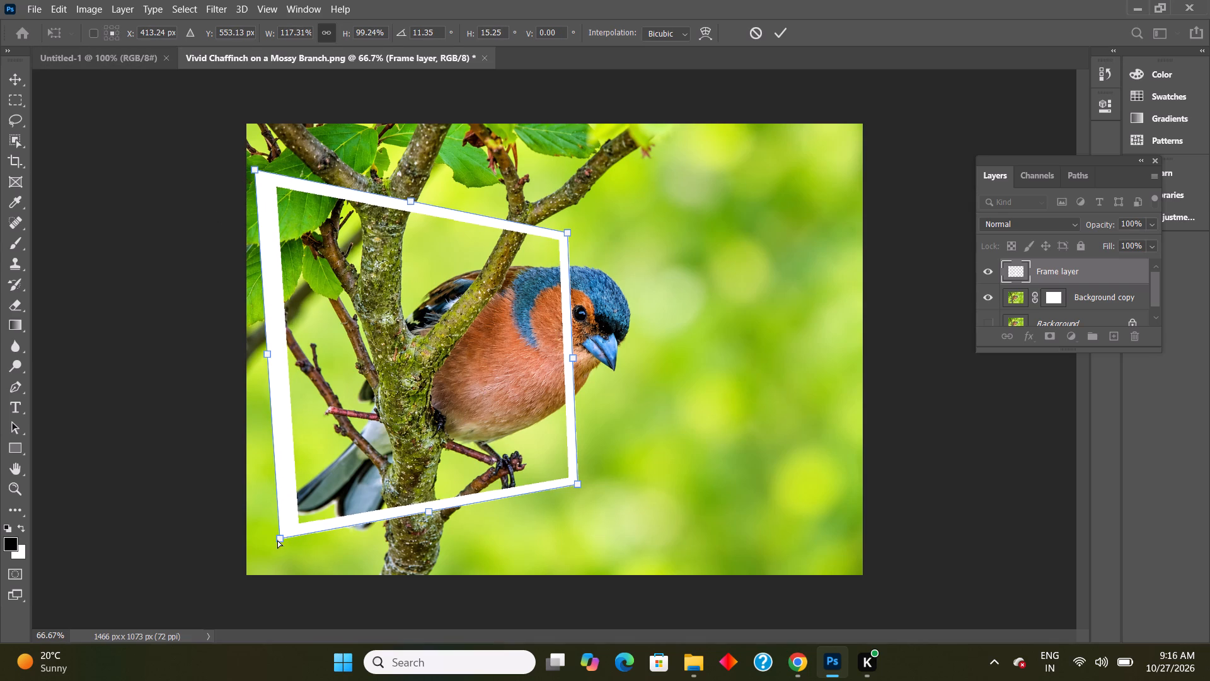
{"action": "left_click_drag", "start_coordinate": [280, 536], "coordinate": [254, 532]}
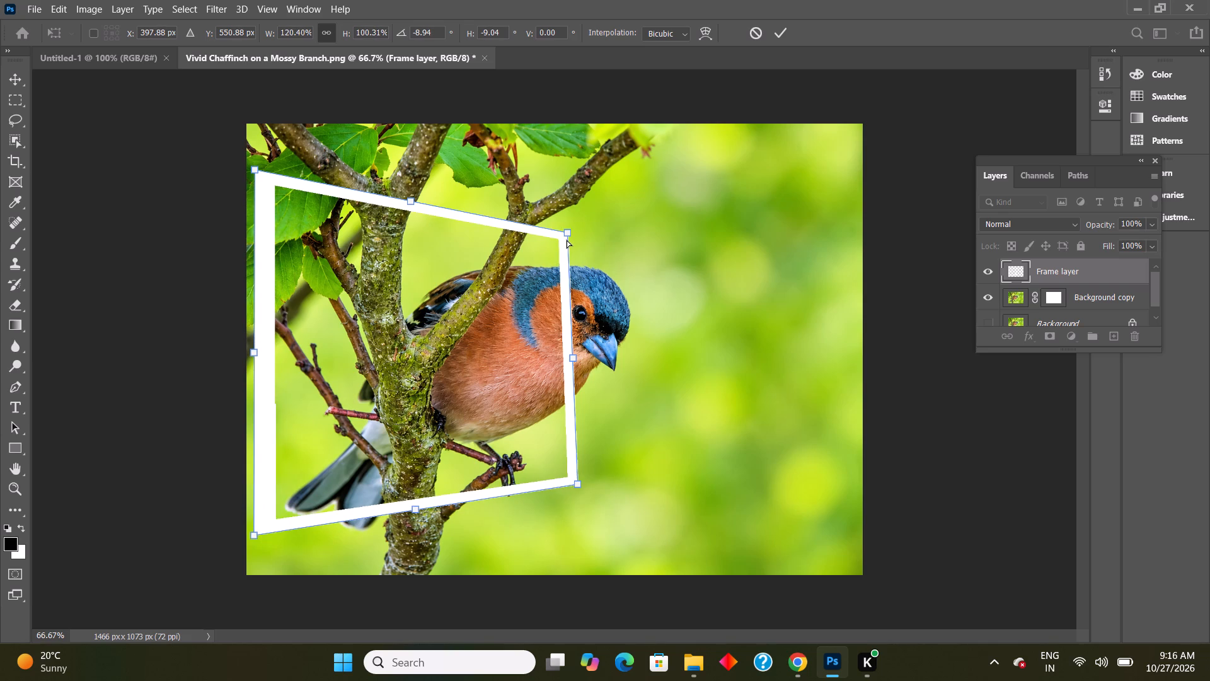
{"action": "left_click_drag", "start_coordinate": [566, 230], "coordinate": [561, 230]}
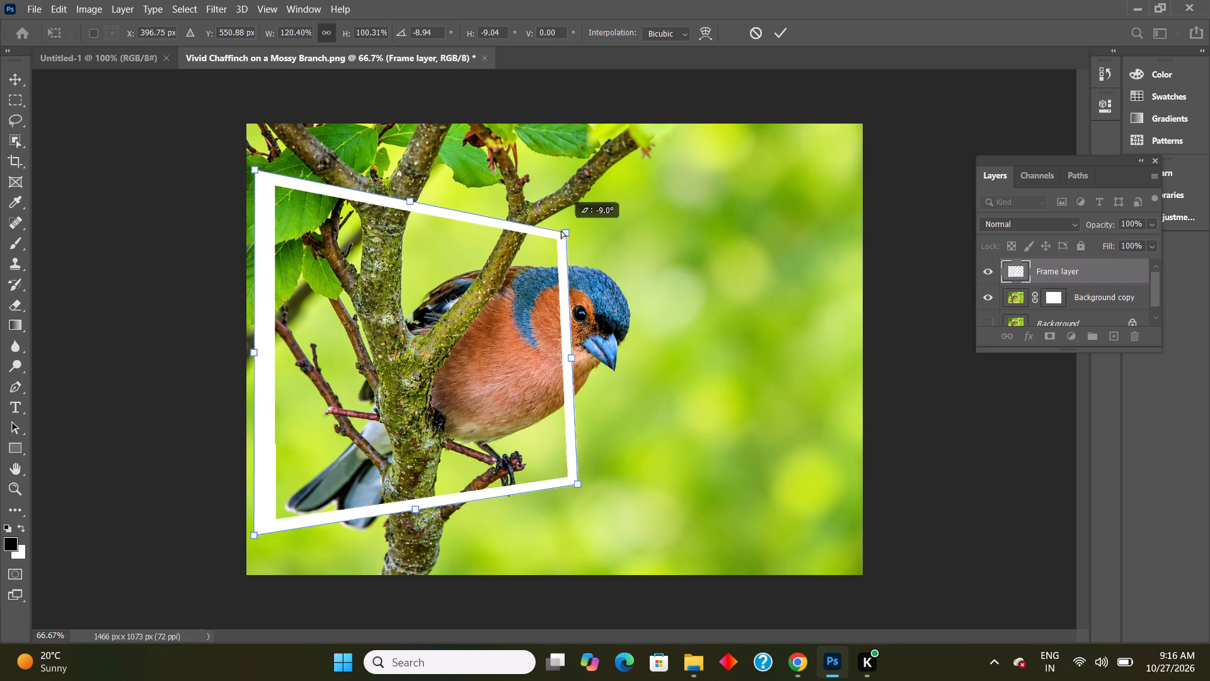
{"action": "left_click_drag", "start_coordinate": [561, 230], "coordinate": [554, 230]}
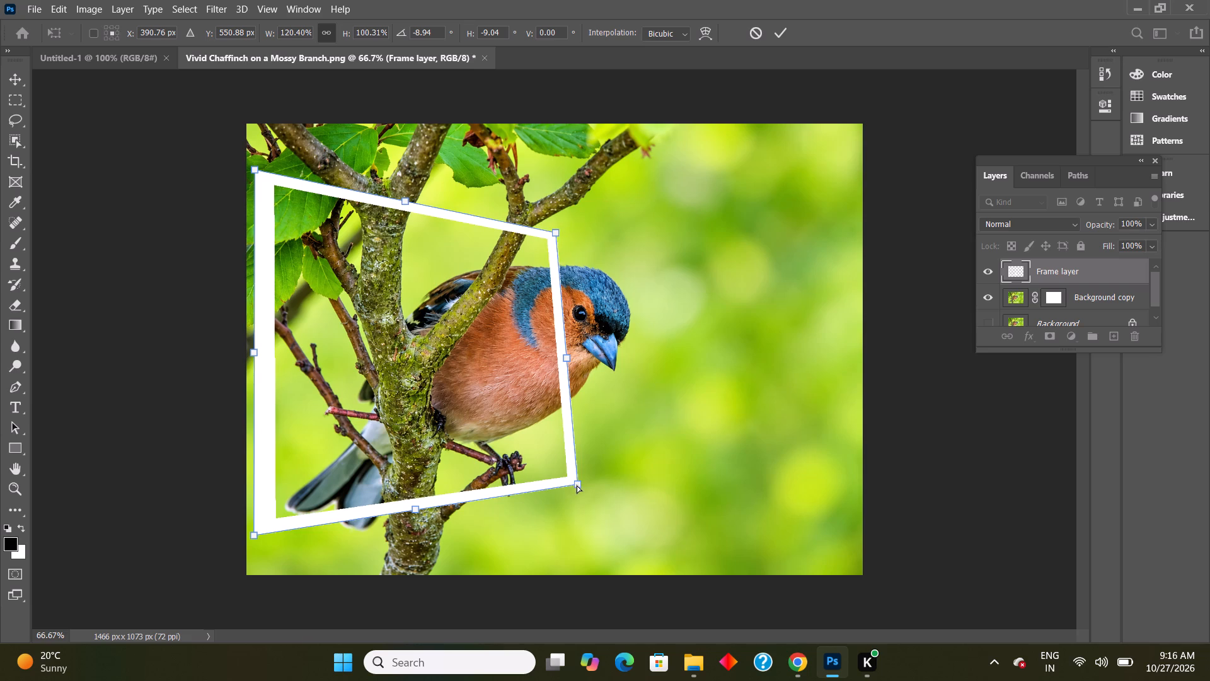
{"action": "left_click_drag", "start_coordinate": [577, 484], "coordinate": [556, 489]}
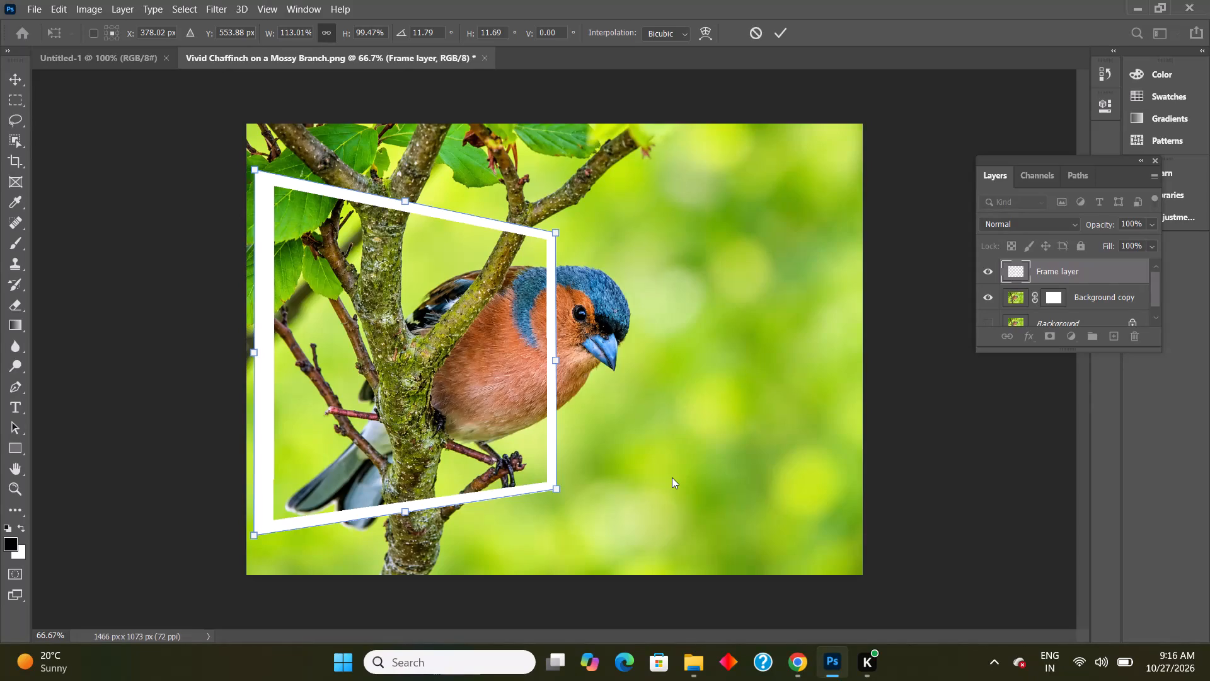
Nudge the whole distorted frame to about X 374 px, Y 554.5 px.
{"action": "left_click", "coordinate": [263, 375]}
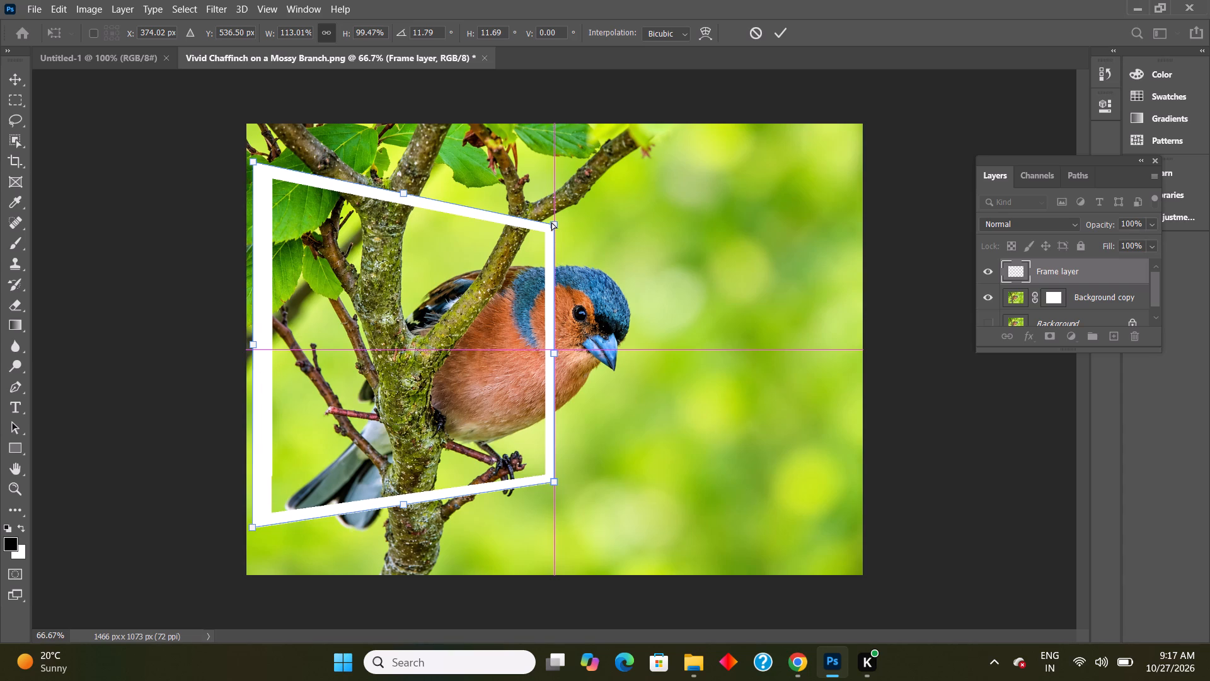
{"action": "key", "text": "Down"}
{"action": "key", "text": "Down"}
{"action": "key", "text": "Down"}
{"action": "key", "text": "Down"}
{"action": "key", "text": "Down"}
{"action": "key", "text": "Down"}
{"action": "key", "text": "Down"}
{"action": "key", "text": "Down"}
{"action": "key", "text": "Down"}
{"action": "key", "text": "Down"}
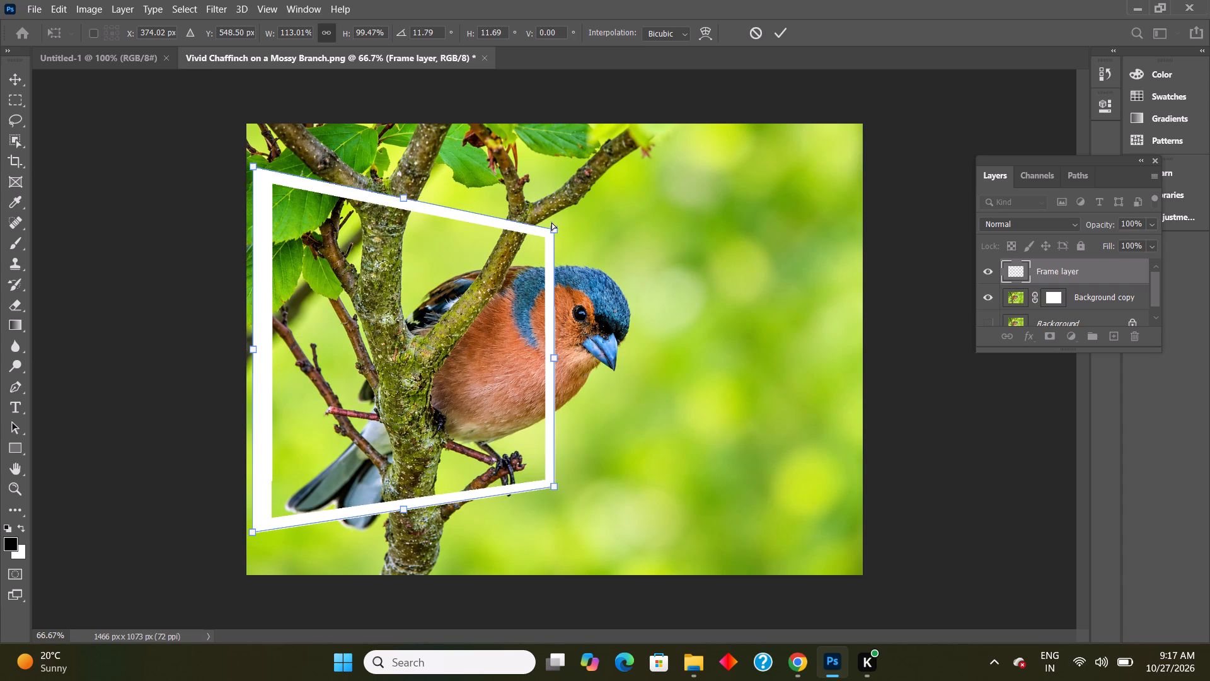
{"action": "key", "text": "Down"}
{"action": "key", "text": "Down"}
{"action": "key", "text": "Down"}
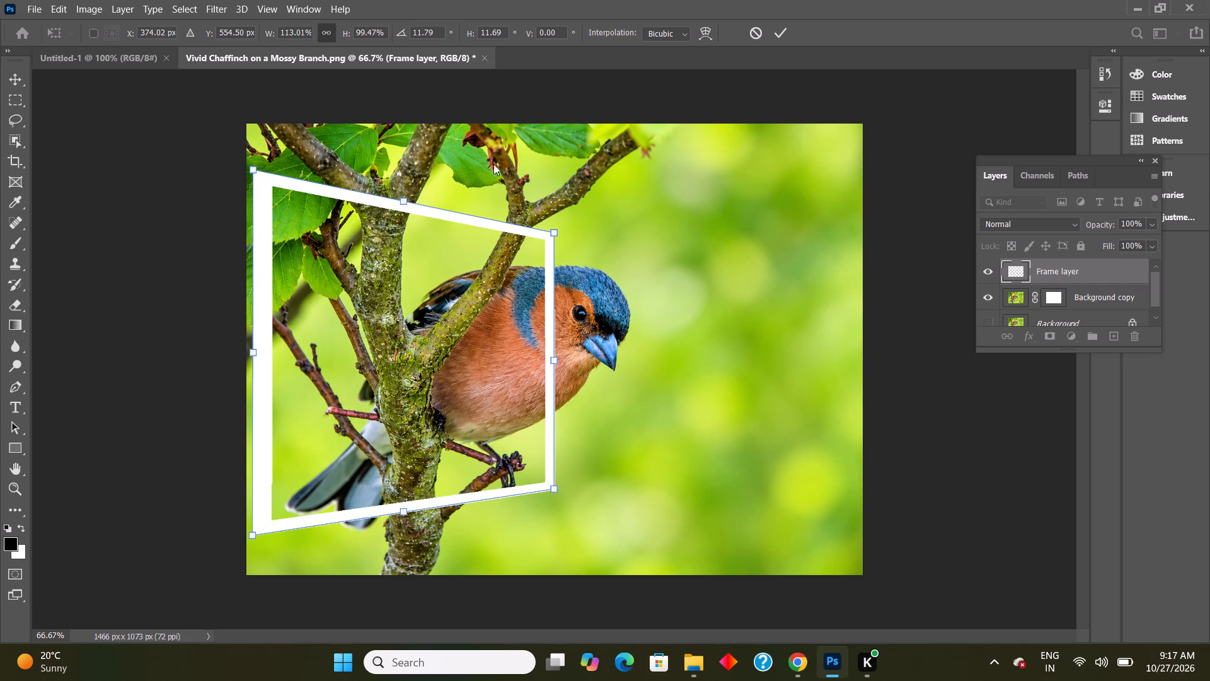
Narrow the frame by moving both right corners inward to the back of the bird's head with a vertical side, and apply the distortion.
{"action": "left_click_drag", "start_coordinate": [554, 233], "coordinate": [541, 234]}
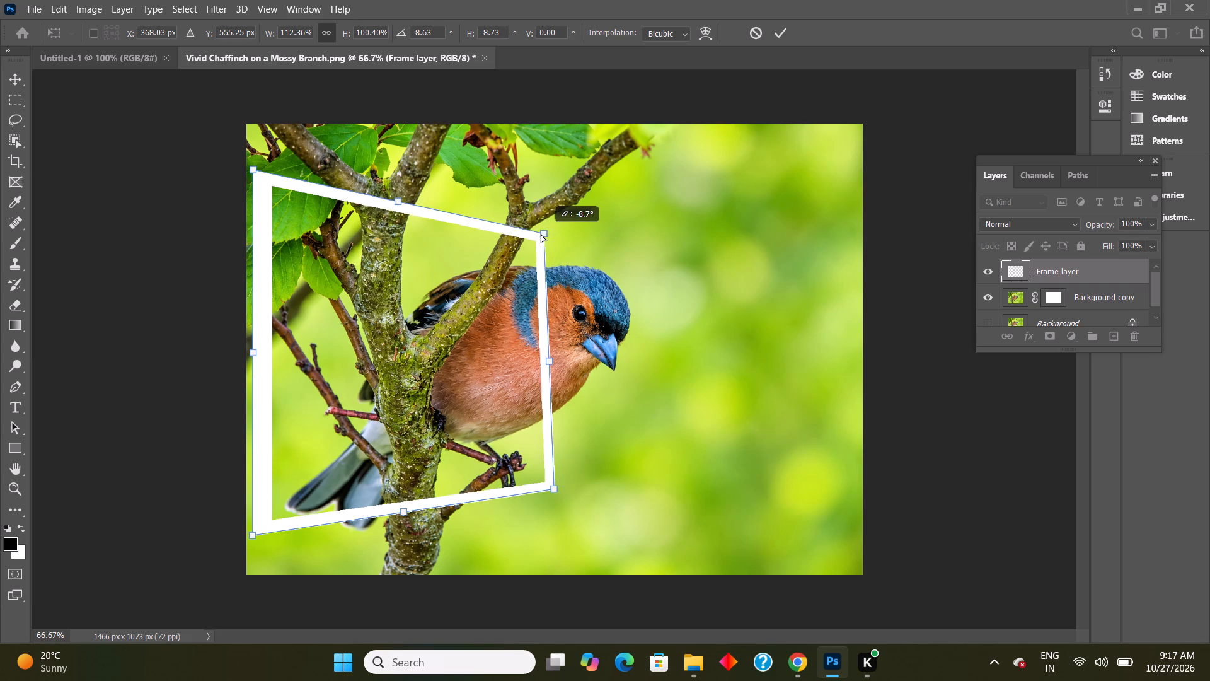
{"action": "left_click_drag", "start_coordinate": [541, 234], "coordinate": [539, 234]}
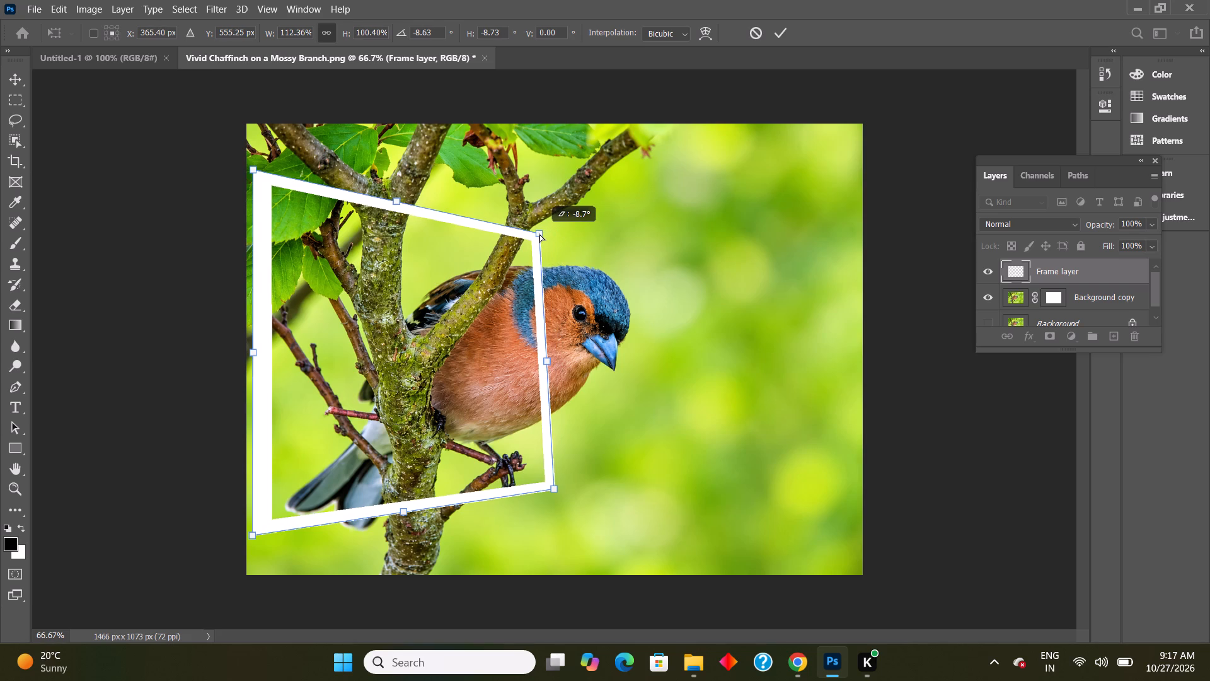
{"action": "left_click_drag", "start_coordinate": [539, 234], "coordinate": [533, 231]}
{"action": "left_click_drag", "start_coordinate": [554, 487], "coordinate": [538, 487]}
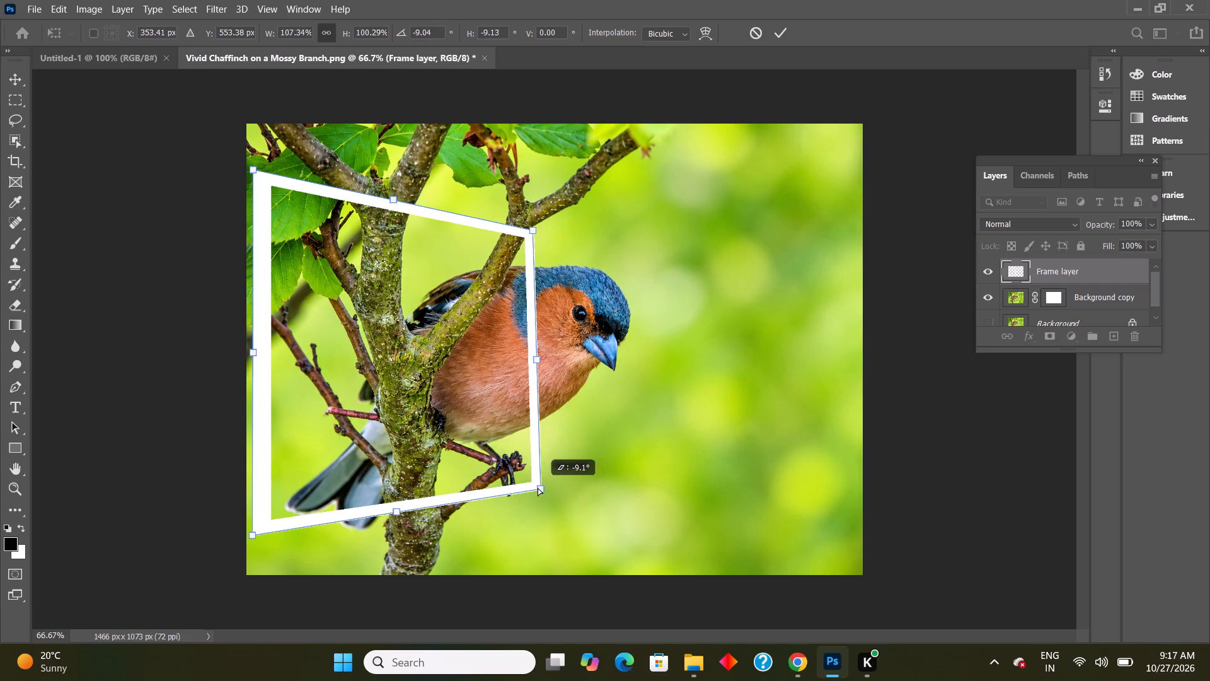
{"action": "left_click_drag", "start_coordinate": [538, 487], "coordinate": [531, 491]}
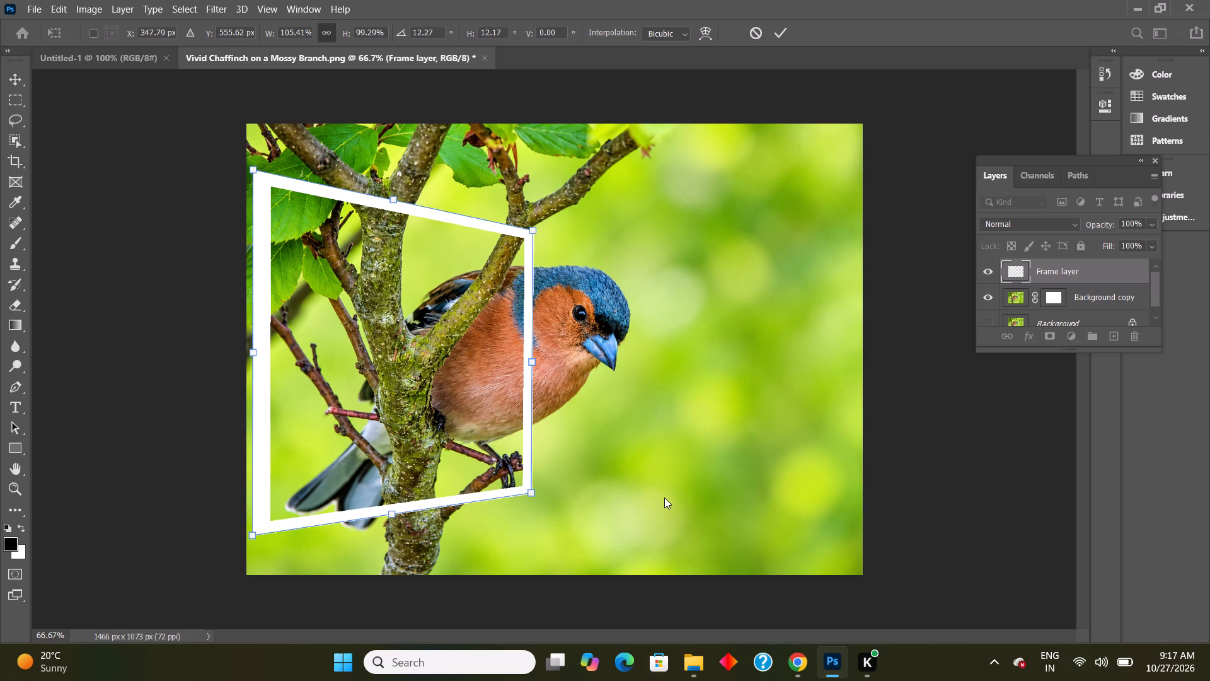
{"action": "key", "text": "Return"}
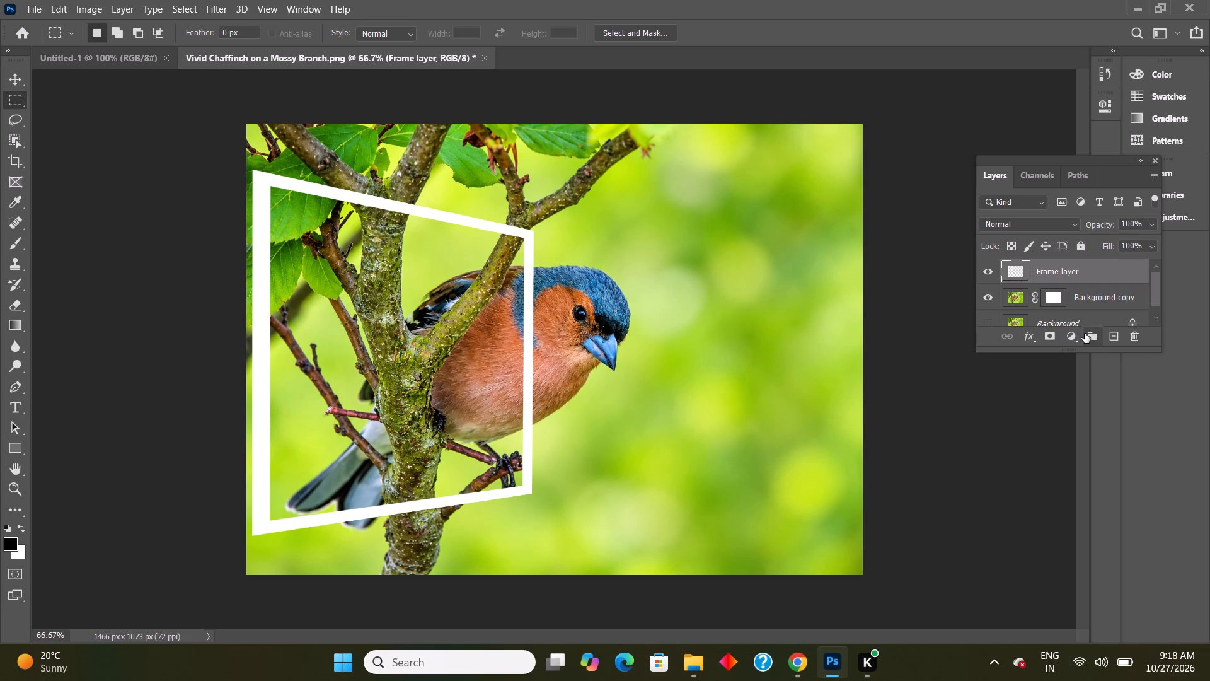
Add a layer mask to the Frame layer.
{"action": "left_click", "coordinate": [1052, 335]}
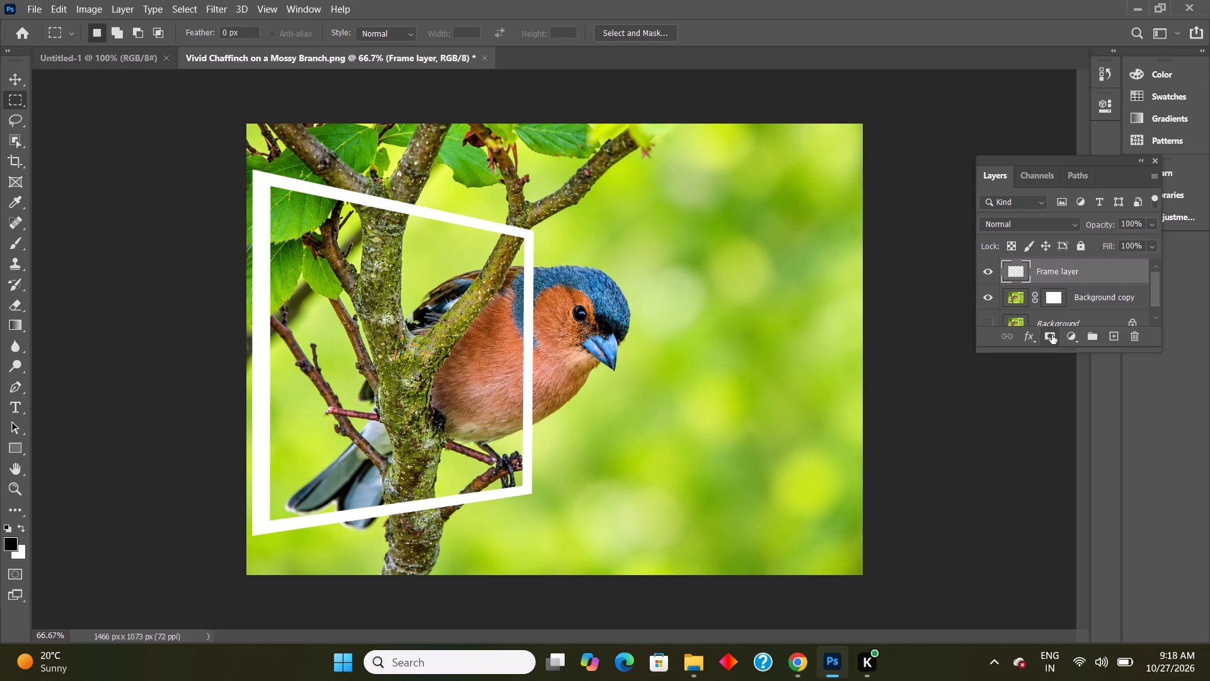
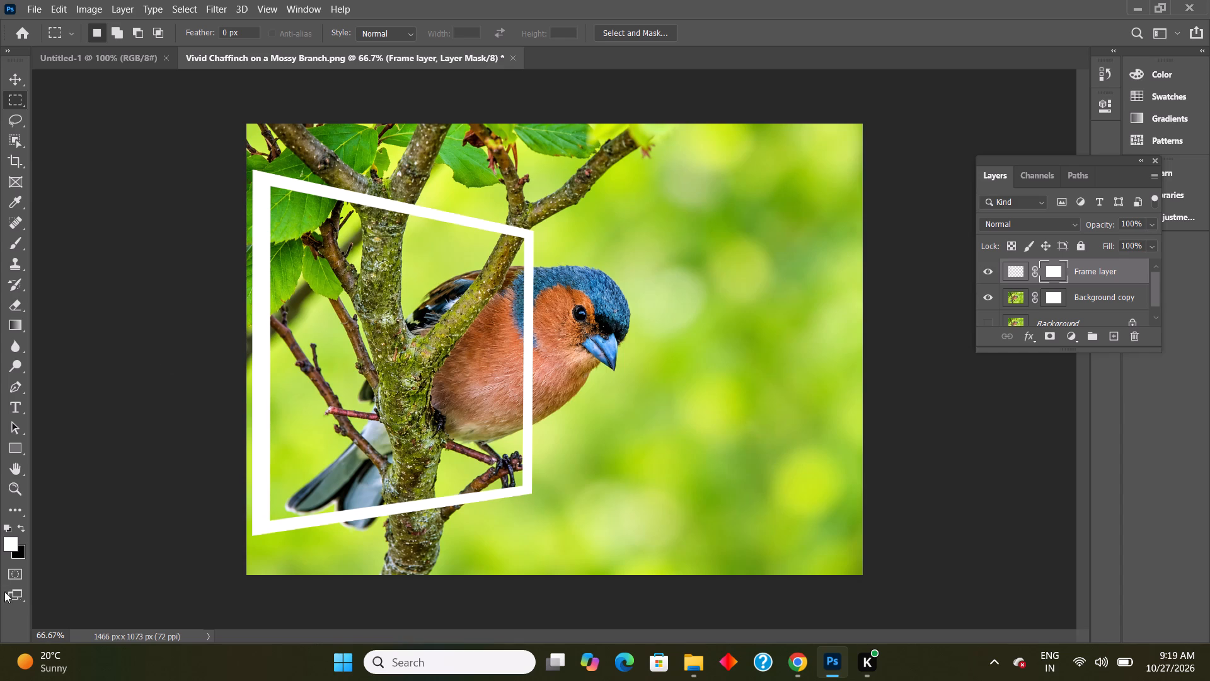
Make black the foreground colour and choose the Hard Round brush from General Brushes for painting on the Frame layer's mask.
{"action": "left_click", "coordinate": [22, 525]}
{"action": "left_click", "coordinate": [13, 245]}
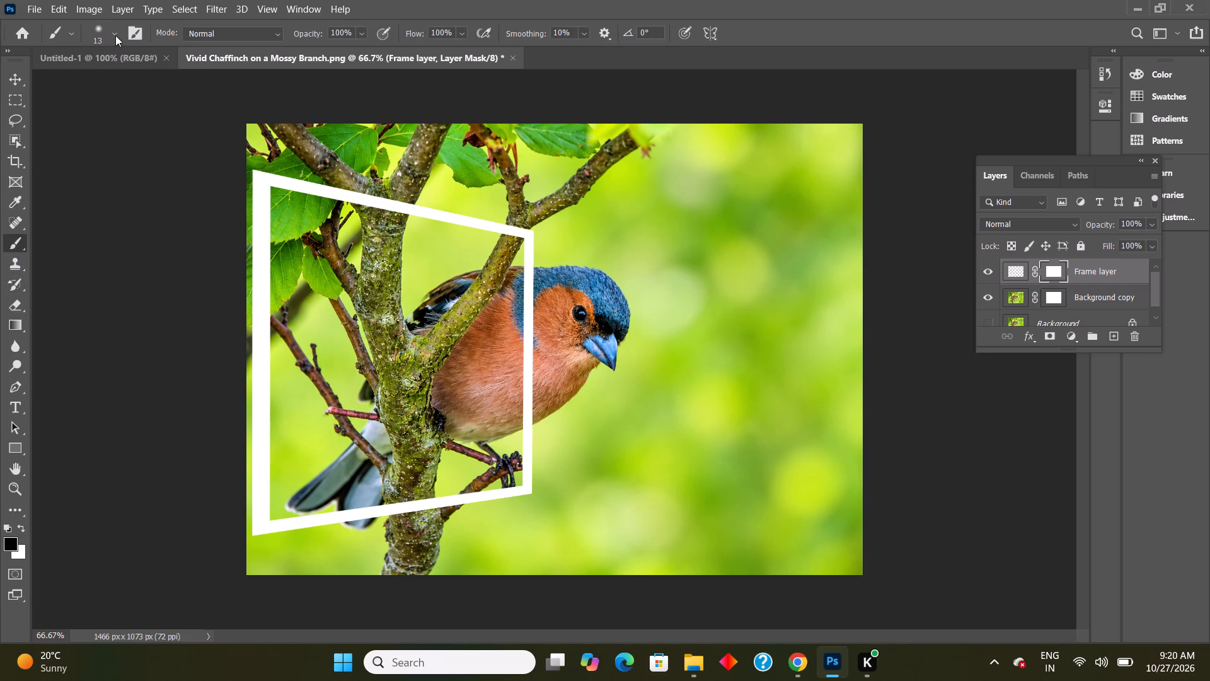
{"action": "left_click", "coordinate": [113, 34]}
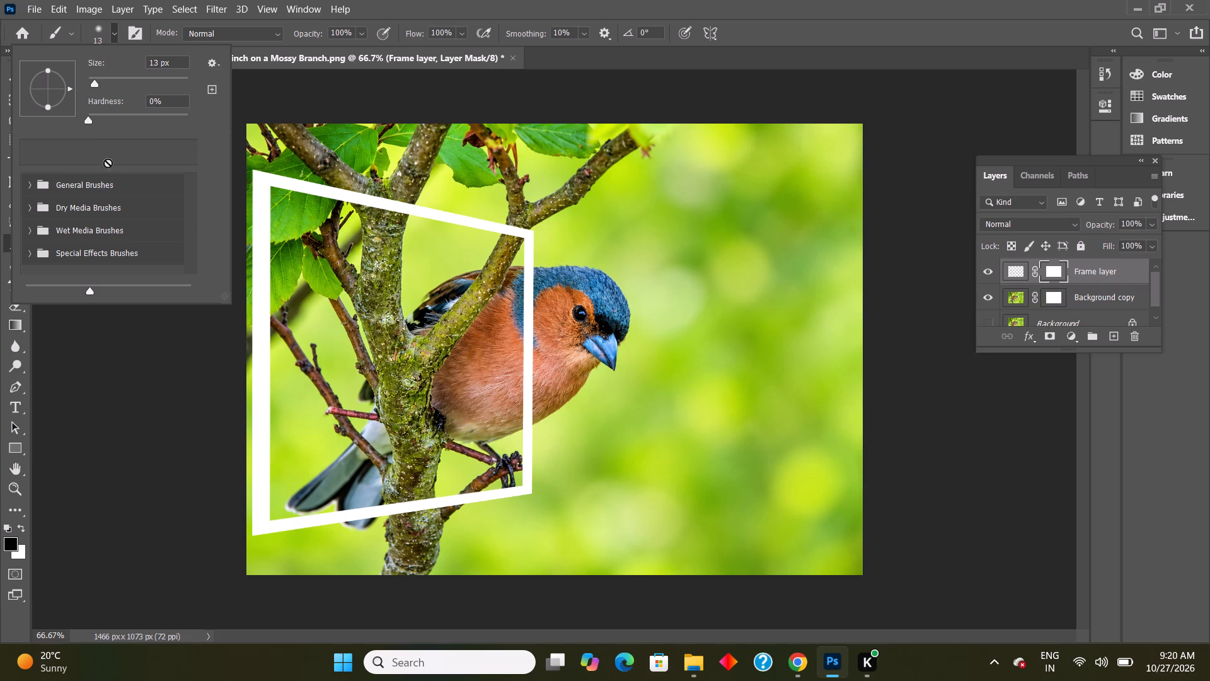
{"action": "scroll", "coordinate": [95, 215], "scroll_direction": "down", "scroll_amount": 5}
{"action": "scroll", "coordinate": [95, 215], "scroll_direction": "up", "scroll_amount": 4}
{"action": "left_click", "coordinate": [30, 185]}
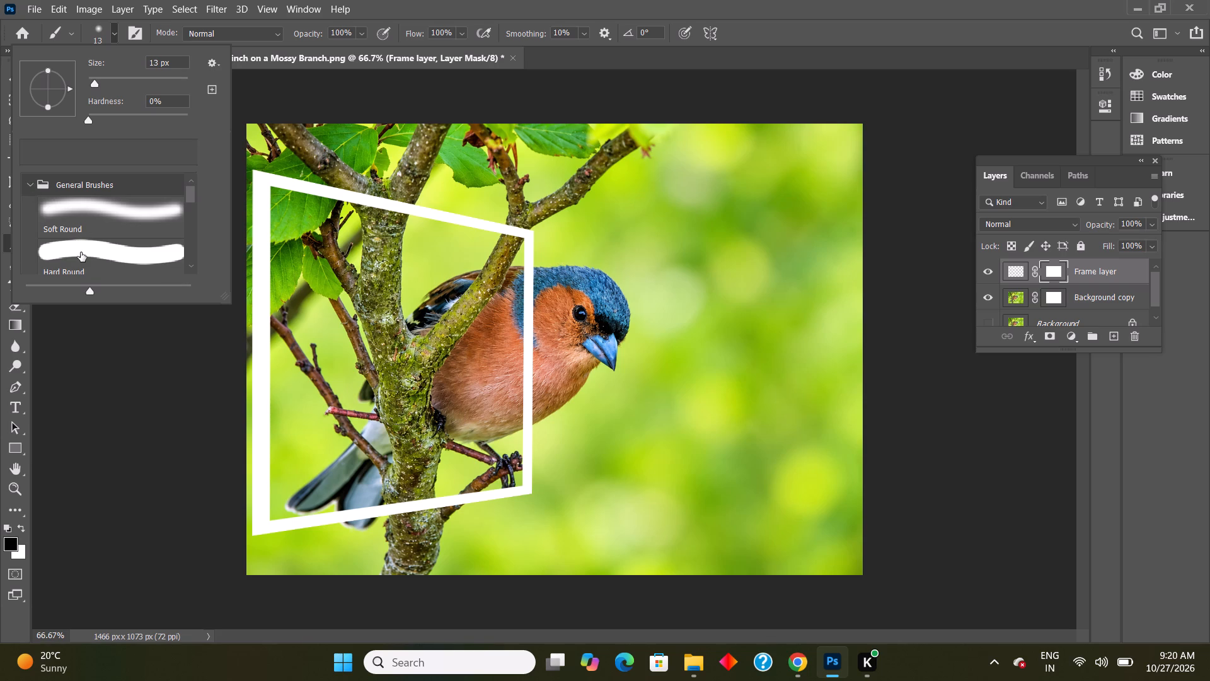
{"action": "left_click", "coordinate": [30, 185]}
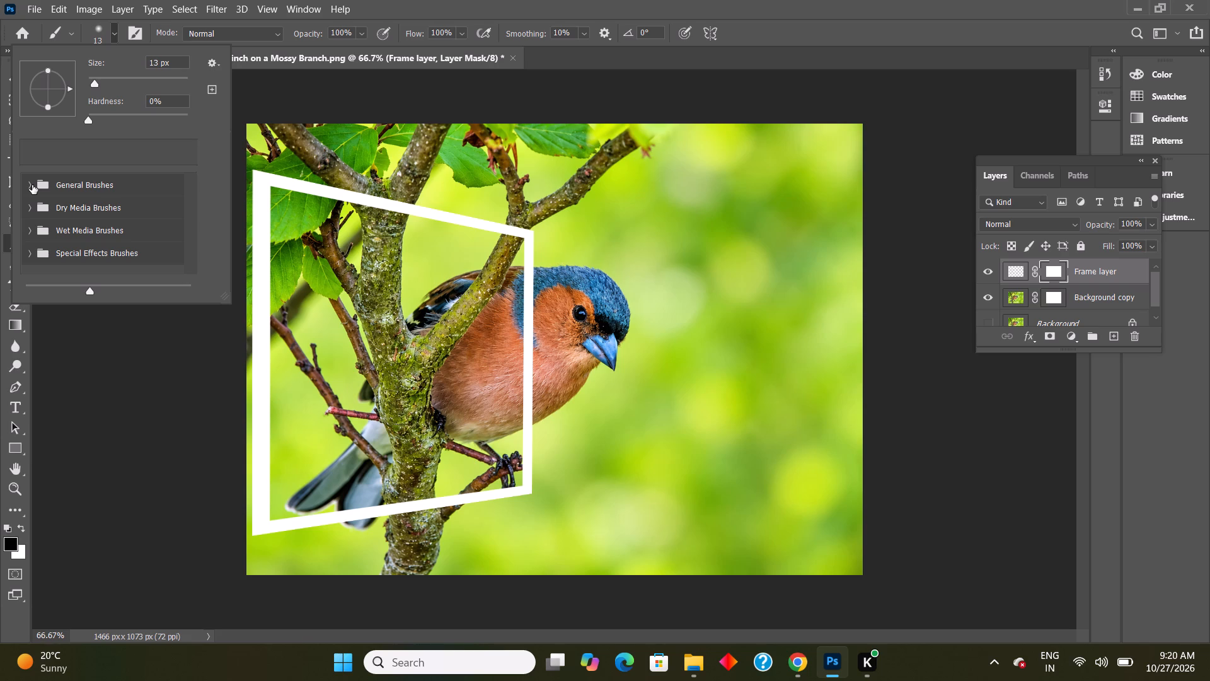
{"action": "left_click", "coordinate": [32, 185]}
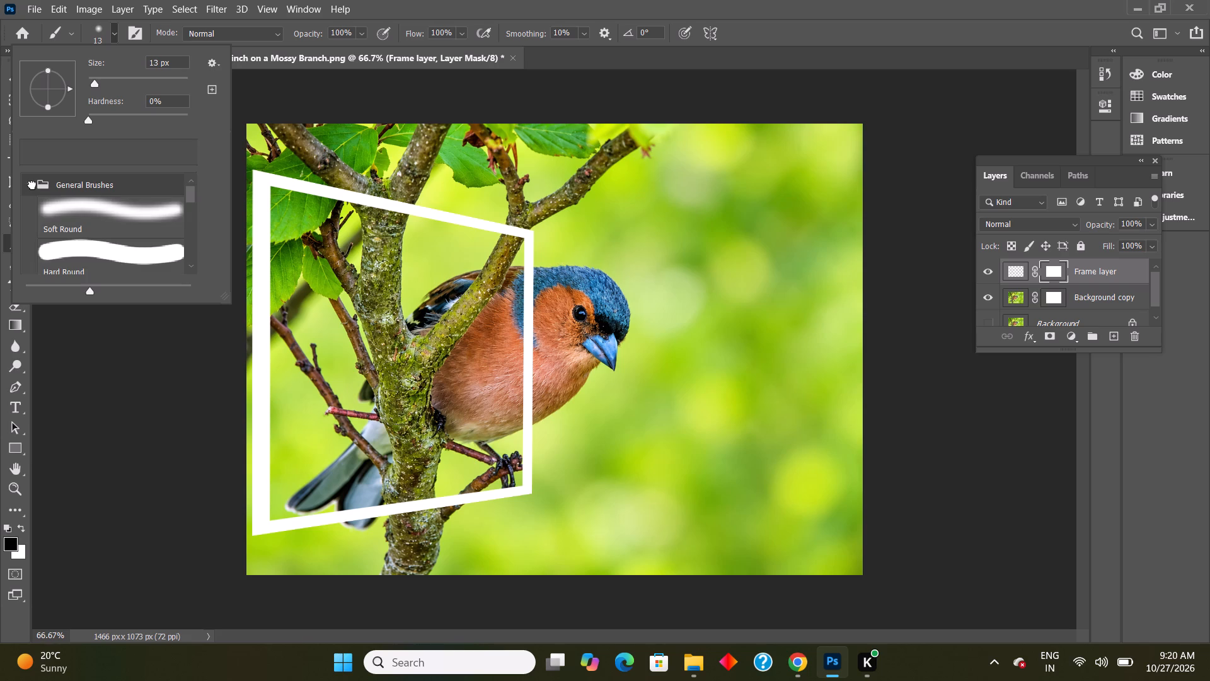
{"action": "left_click", "coordinate": [71, 247]}
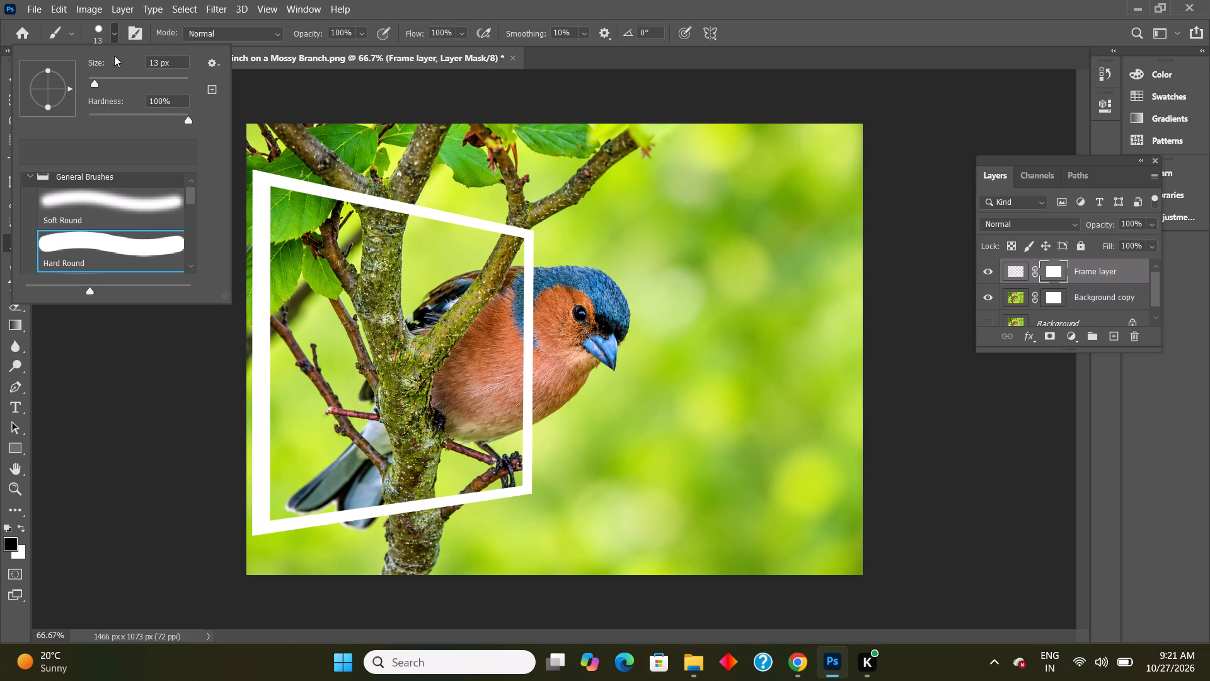
{"action": "left_click", "coordinate": [112, 29]}
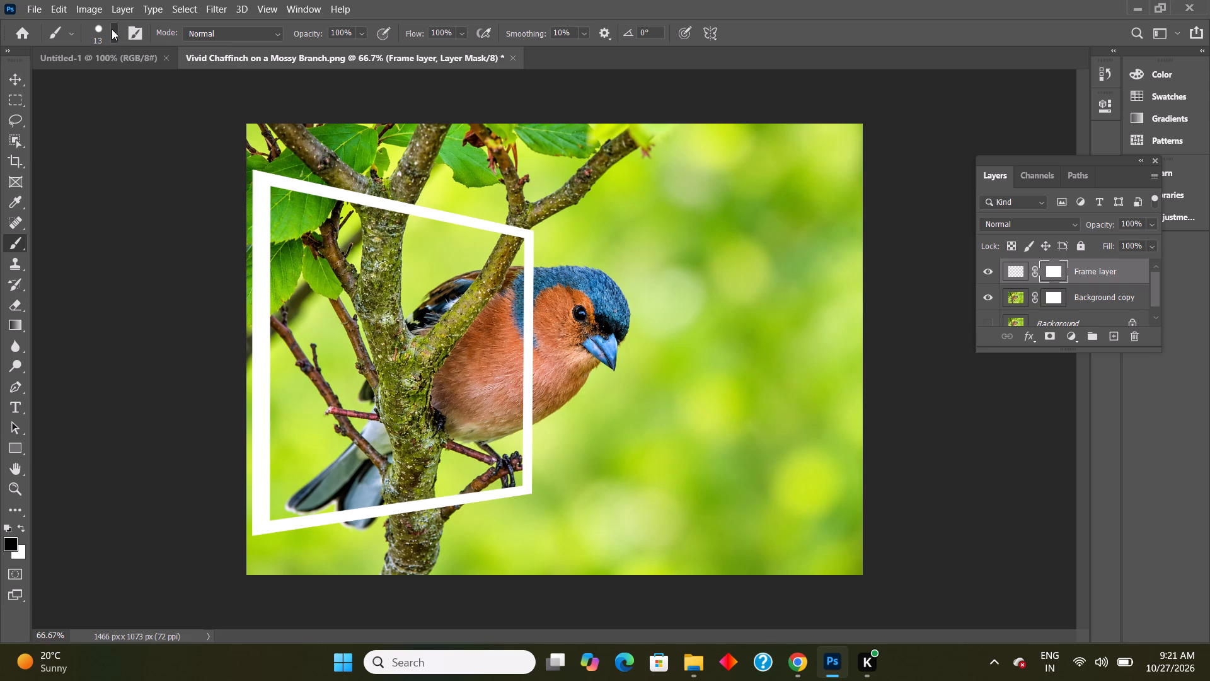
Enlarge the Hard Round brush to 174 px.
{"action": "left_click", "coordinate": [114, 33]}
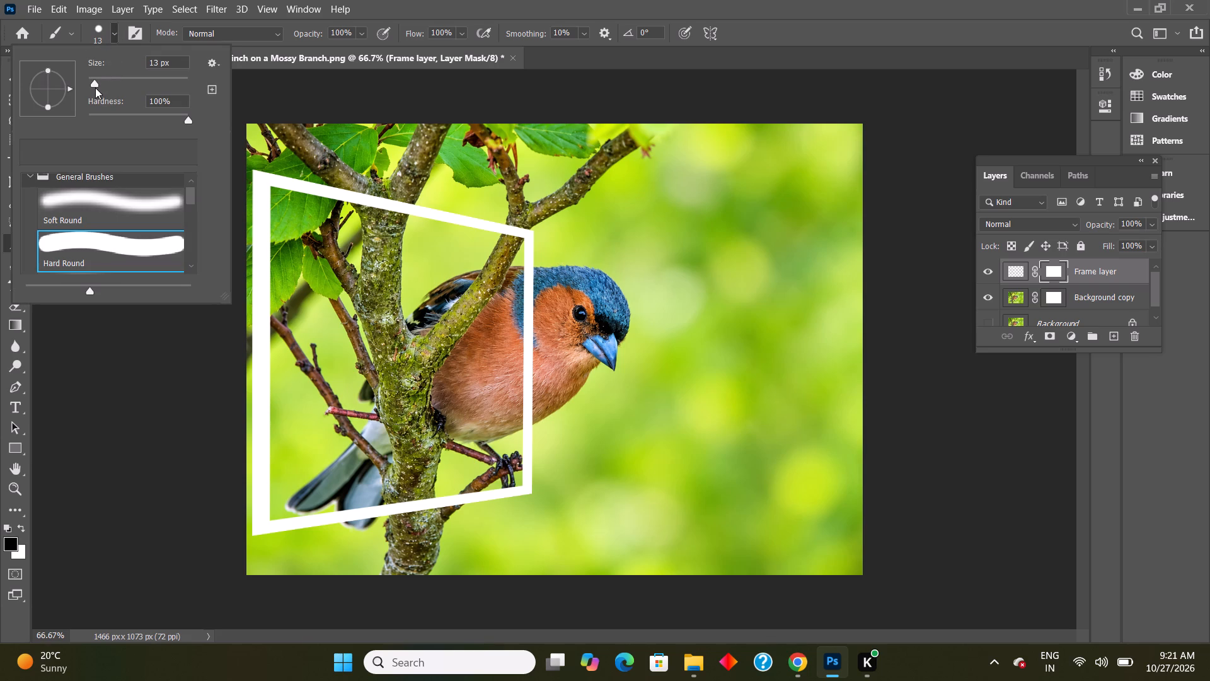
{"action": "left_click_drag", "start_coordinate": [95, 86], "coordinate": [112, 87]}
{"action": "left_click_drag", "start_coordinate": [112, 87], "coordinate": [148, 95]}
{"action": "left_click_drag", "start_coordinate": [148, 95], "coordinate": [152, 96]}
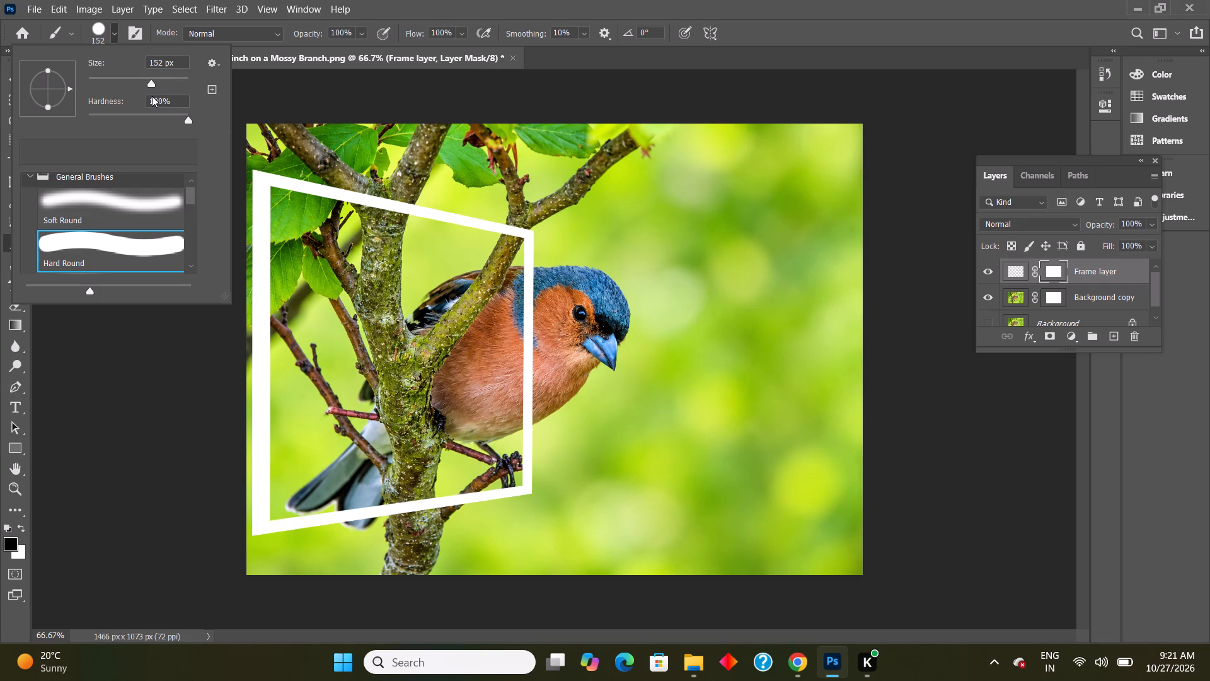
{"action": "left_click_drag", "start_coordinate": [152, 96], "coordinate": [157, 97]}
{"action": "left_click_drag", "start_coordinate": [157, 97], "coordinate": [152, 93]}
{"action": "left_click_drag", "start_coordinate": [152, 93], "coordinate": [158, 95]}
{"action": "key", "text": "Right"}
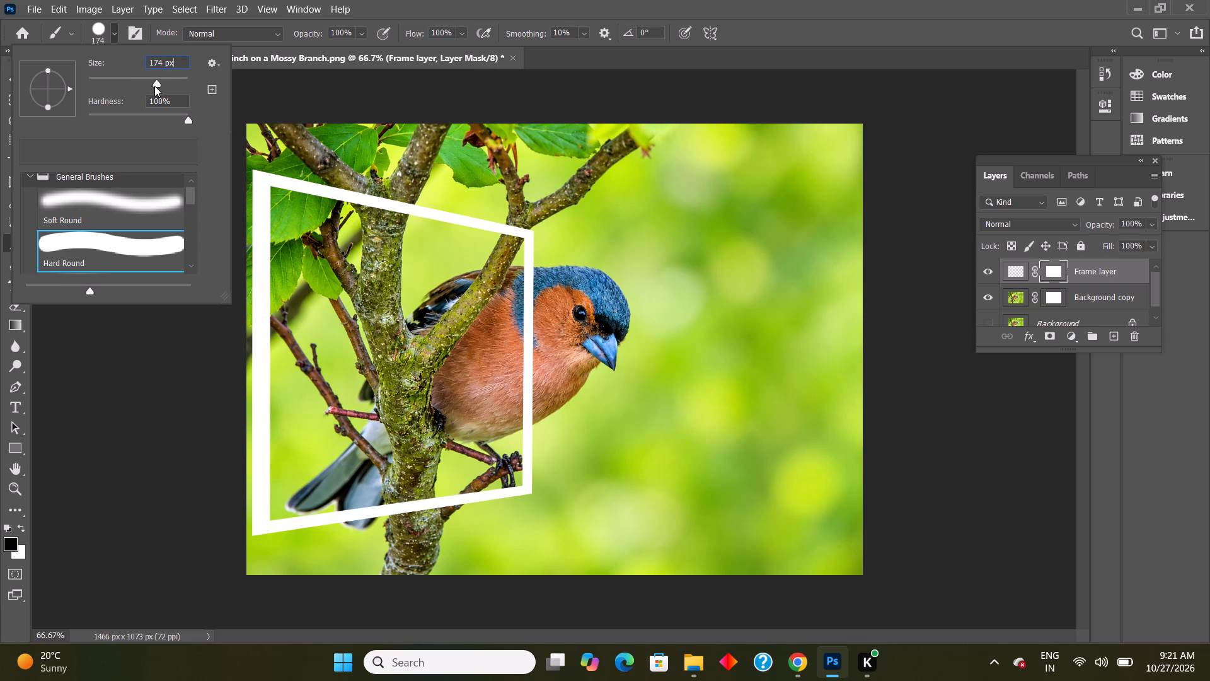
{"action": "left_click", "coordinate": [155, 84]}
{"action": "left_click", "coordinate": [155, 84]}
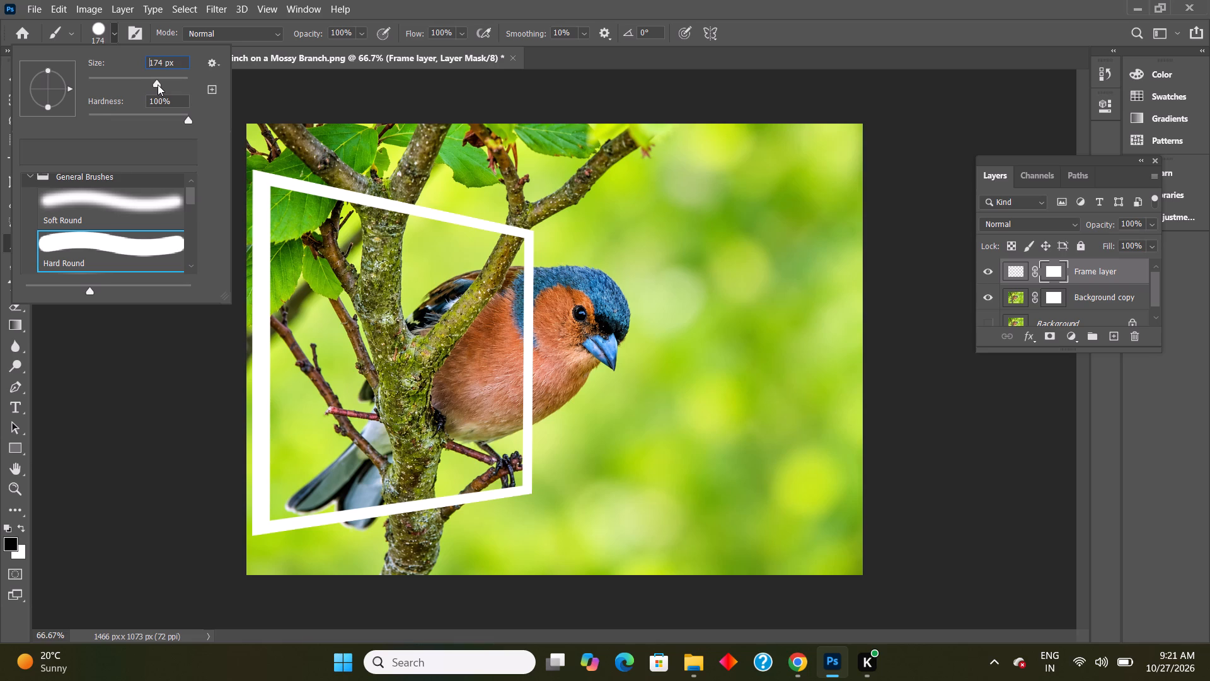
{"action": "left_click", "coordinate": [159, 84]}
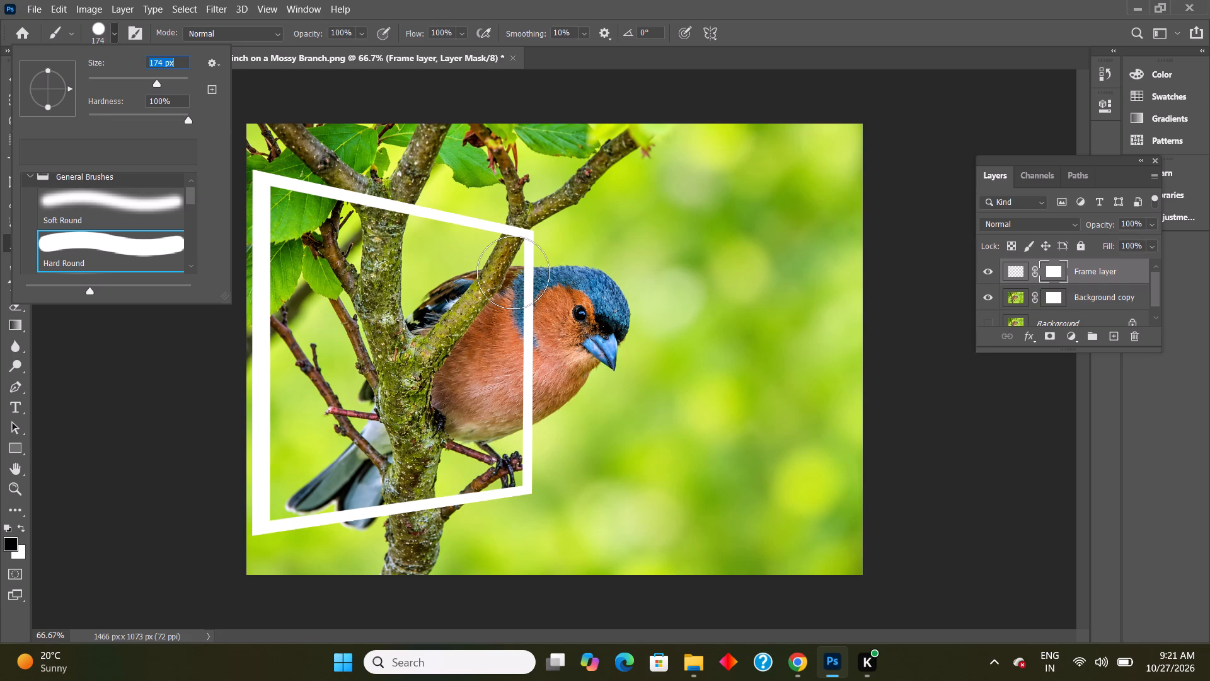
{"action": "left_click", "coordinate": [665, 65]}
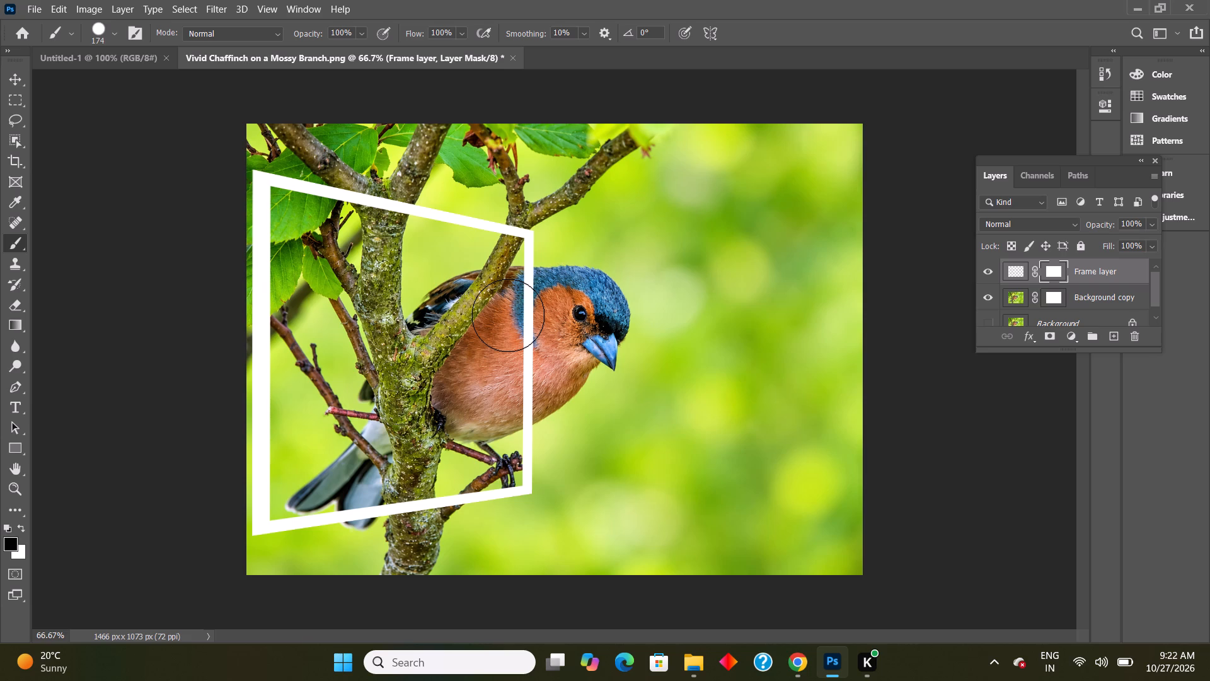
Reduce the brush size to 45 px for painting around the frame's right side.
{"action": "type", "text": "[[[[[[["}
{"action": "key", "text": "Left"}
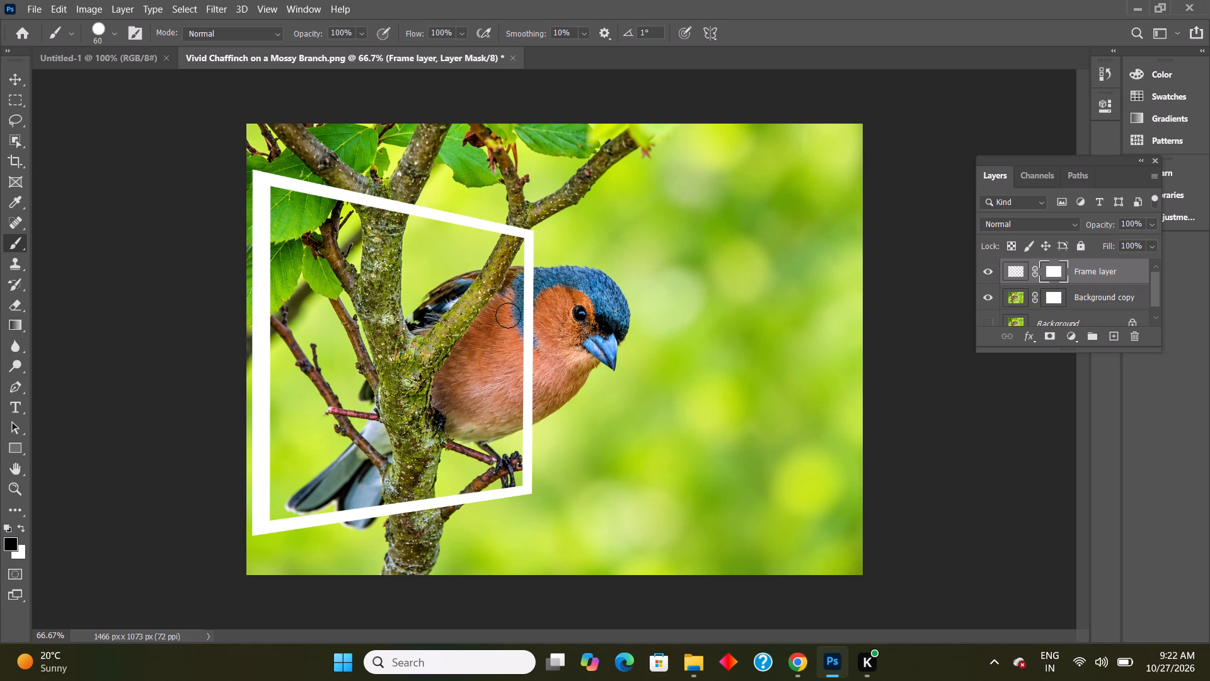
{"action": "key", "text": "bracketleft"}
{"action": "key", "text": "ctrl+plus"}
{"action": "key", "text": "ctrl+plus"}
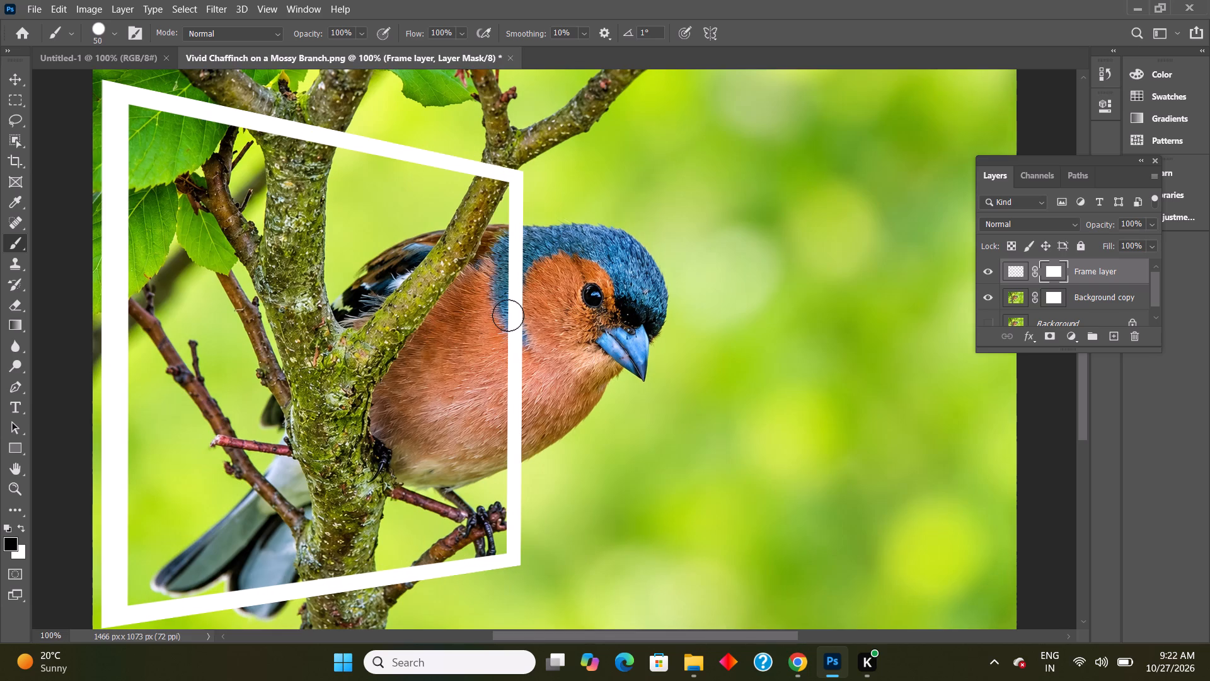
{"action": "key", "text": "bracketleft"}
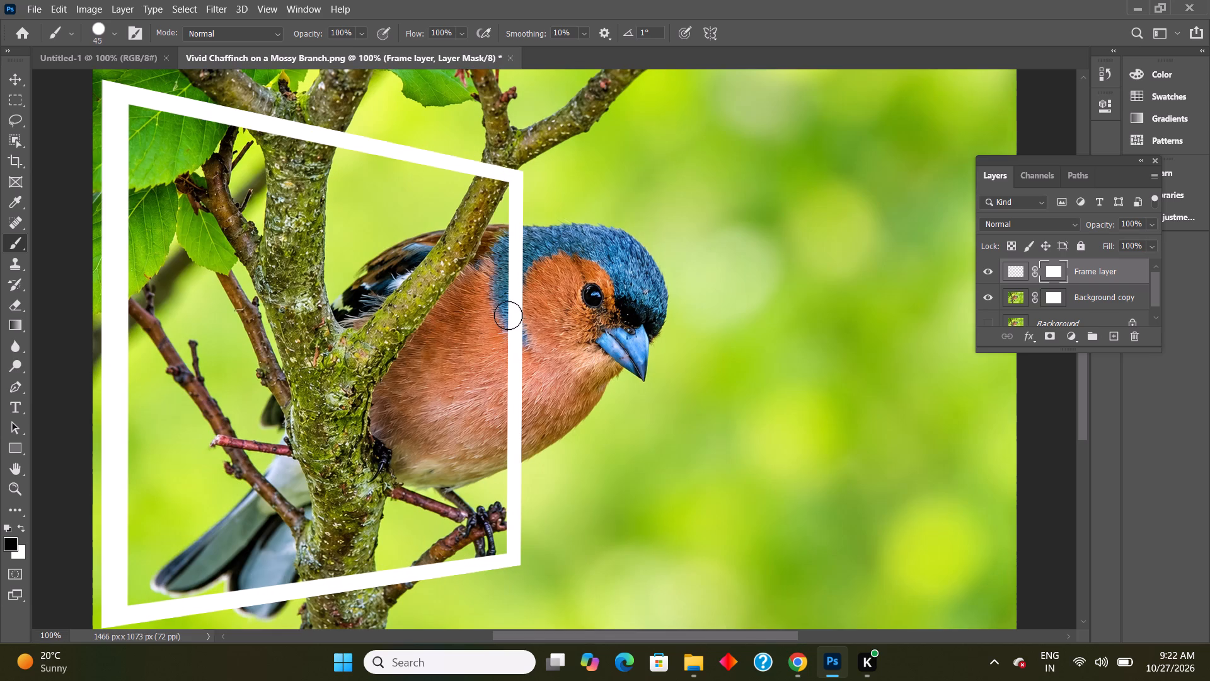
Paint black on the Frame layer's mask to hide the frame's right side where it crosses the bird's blue head and nape.
{"action": "left_click", "coordinate": [513, 307]}
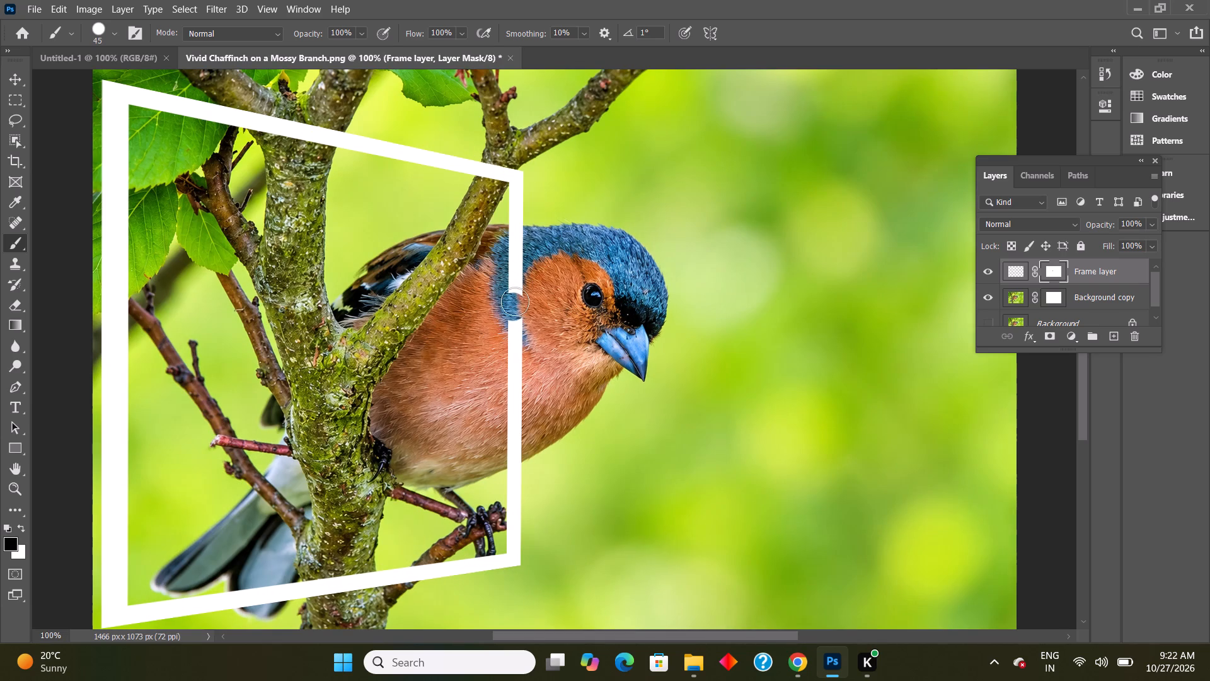
{"action": "left_click", "coordinate": [515, 296]}
{"action": "left_click", "coordinate": [517, 289]}
{"action": "left_click", "coordinate": [517, 277]}
{"action": "left_click", "coordinate": [517, 271]}
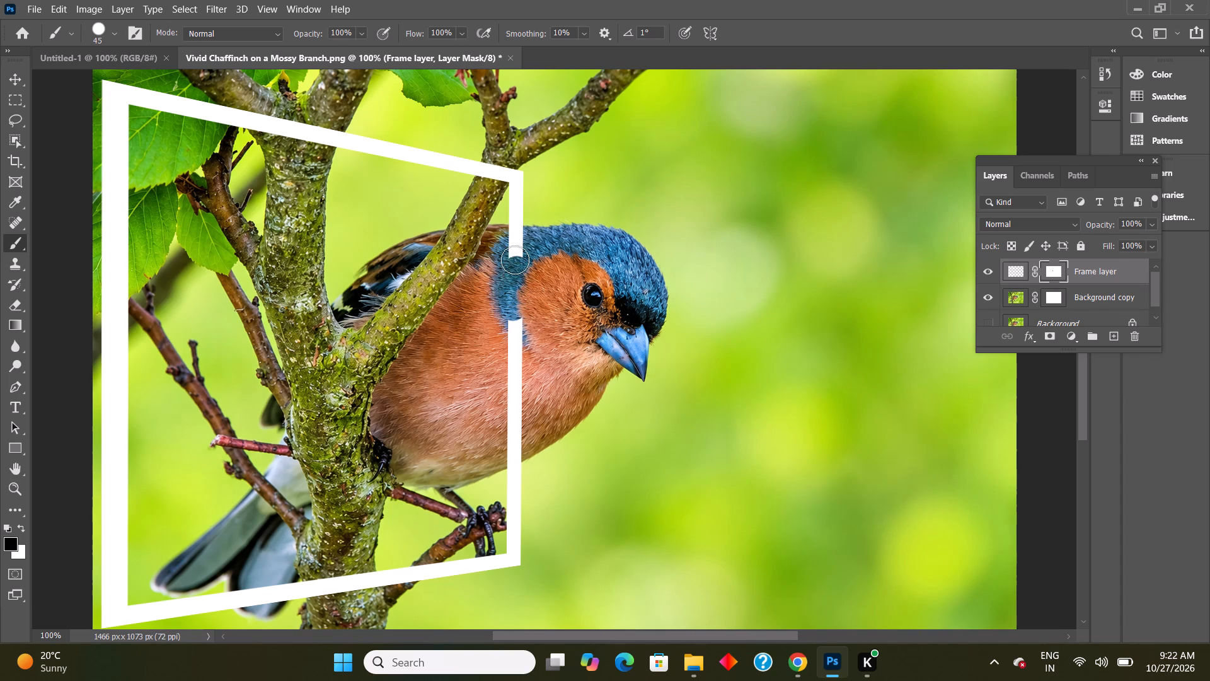
{"action": "left_click", "coordinate": [515, 260]}
{"action": "left_click", "coordinate": [515, 251]}
{"action": "left_click", "coordinate": [513, 243]}
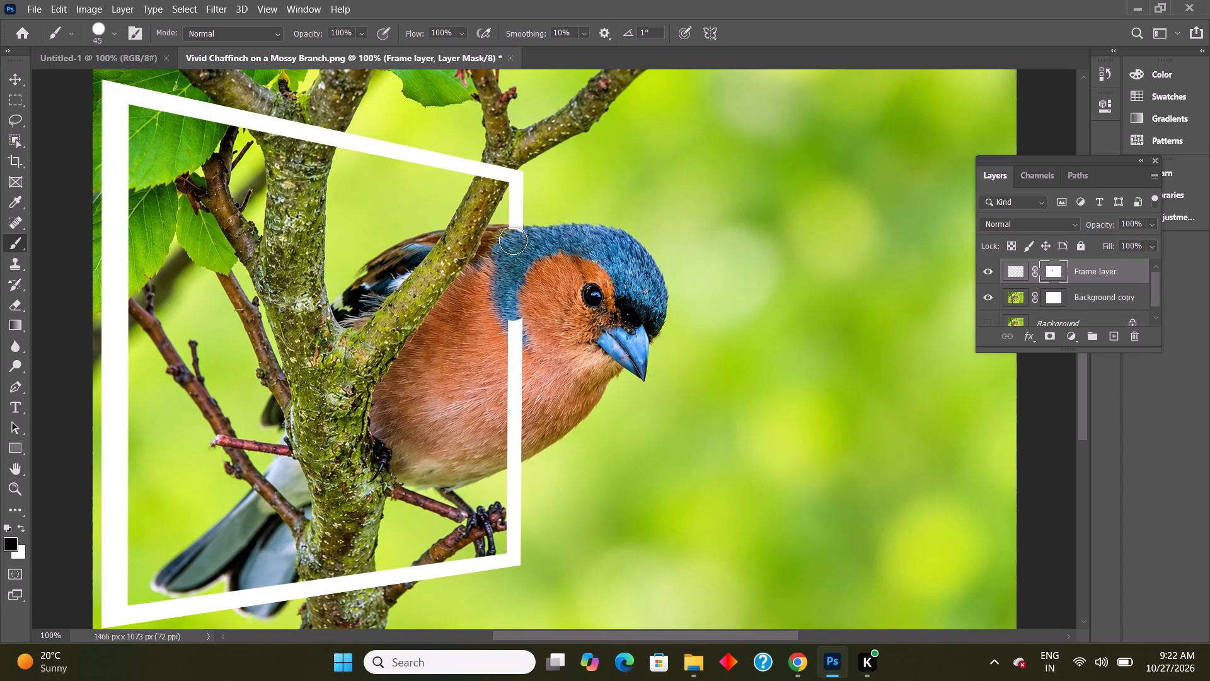
{"action": "left_click", "coordinate": [514, 238]}
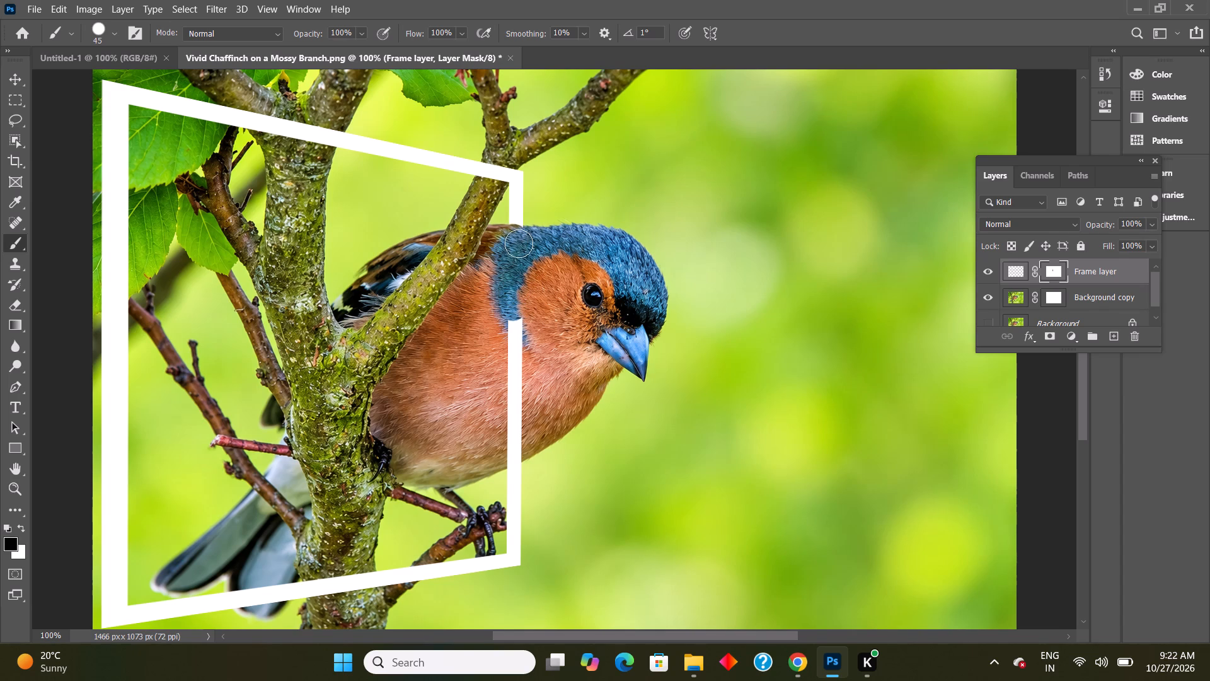
{"action": "left_click", "coordinate": [519, 239]}
Continue masking the frame's right side downward from the bird's nape across its orange breast.
{"action": "left_click", "coordinate": [513, 316]}
{"action": "left_click", "coordinate": [513, 328]}
{"action": "left_click", "coordinate": [512, 340]}
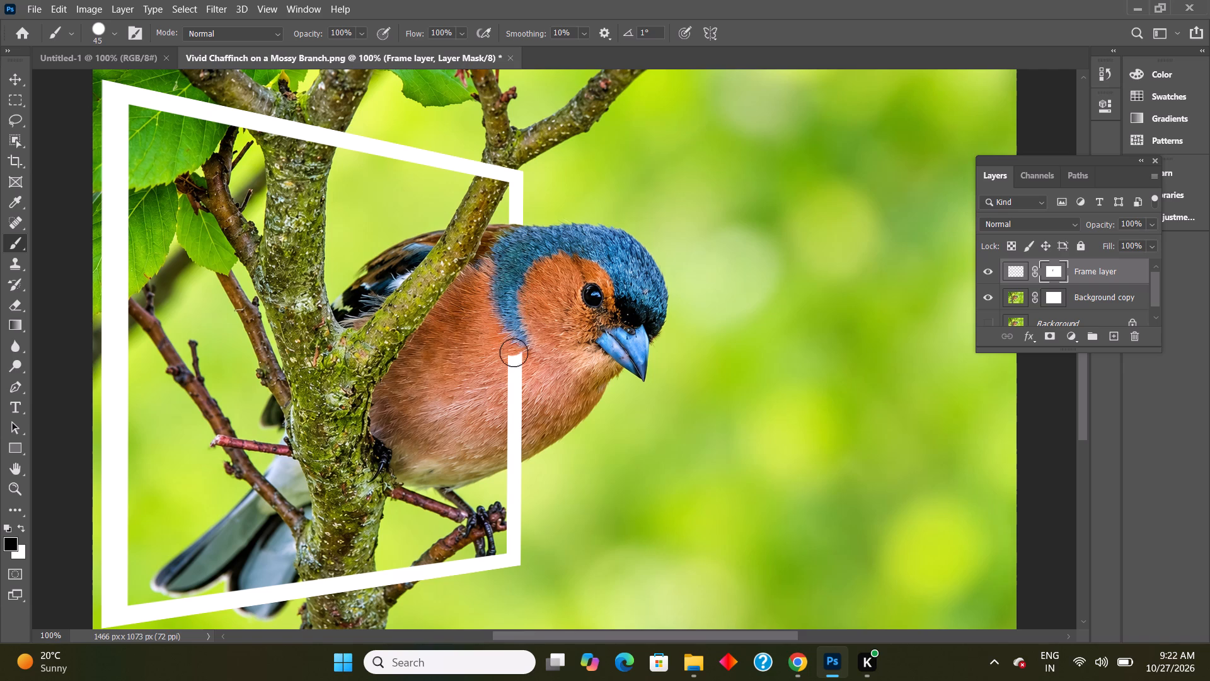
{"action": "left_click", "coordinate": [516, 359]}
{"action": "left_click_drag", "start_coordinate": [516, 367], "coordinate": [516, 376]}
{"action": "left_click_drag", "start_coordinate": [514, 382], "coordinate": [510, 389]}
{"action": "left_click", "coordinate": [509, 392]}
{"action": "left_click", "coordinate": [517, 412]}
{"action": "left_click_drag", "start_coordinate": [517, 412], "coordinate": [514, 420]}
{"action": "left_click", "coordinate": [522, 398]}
{"action": "left_click", "coordinate": [510, 424]}
{"action": "left_click", "coordinate": [512, 436]}
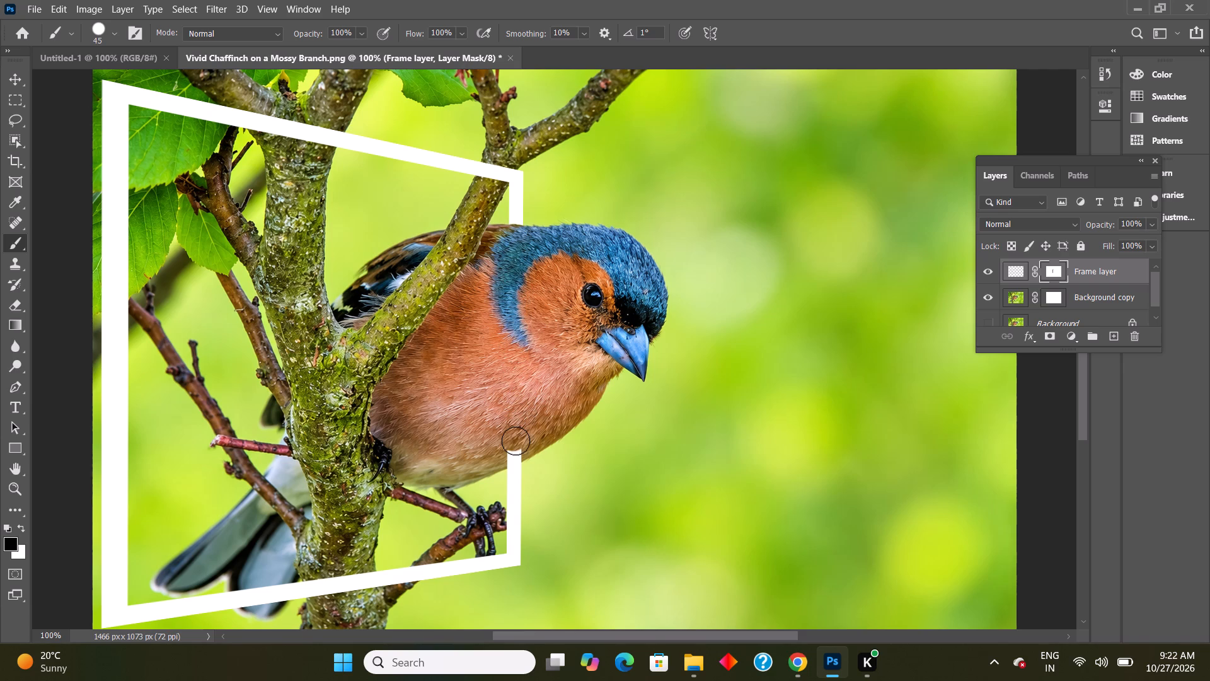
Mask out the remaining bit of the frame along the lower edge of the bird's belly, keeping the frame below it.
{"action": "left_click", "coordinate": [514, 447]}
{"action": "left_click", "coordinate": [512, 451]}
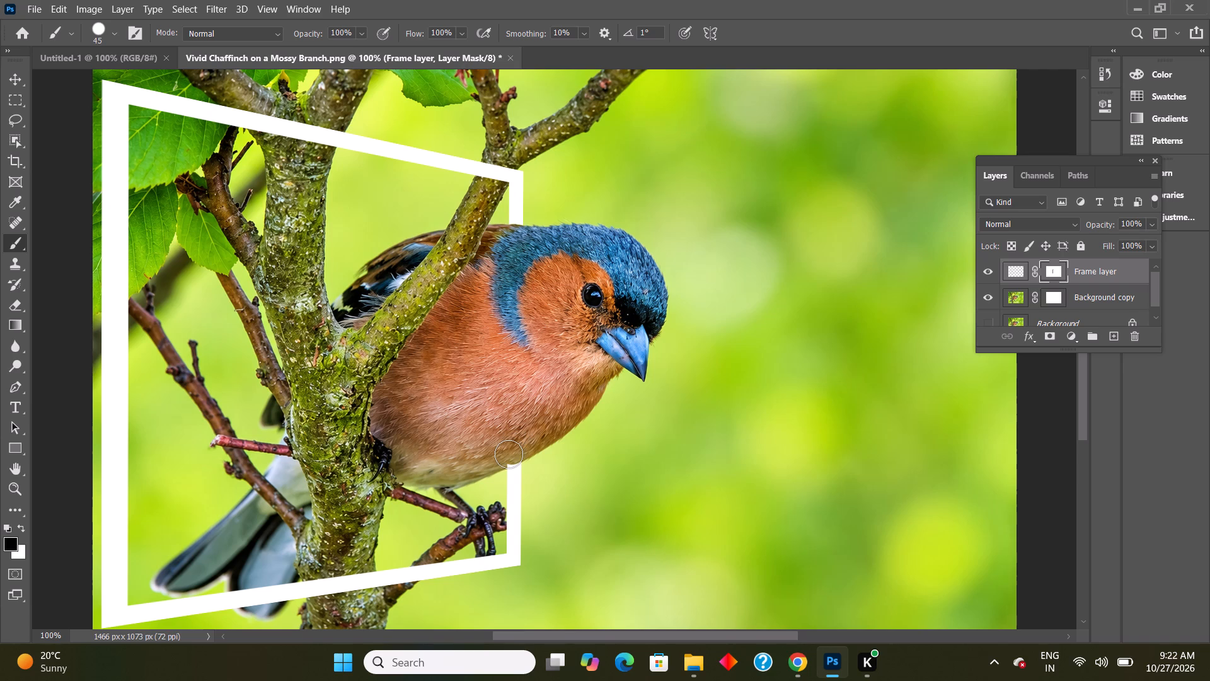
{"action": "left_click", "coordinate": [509, 454]}
{"action": "left_click", "coordinate": [515, 448]}
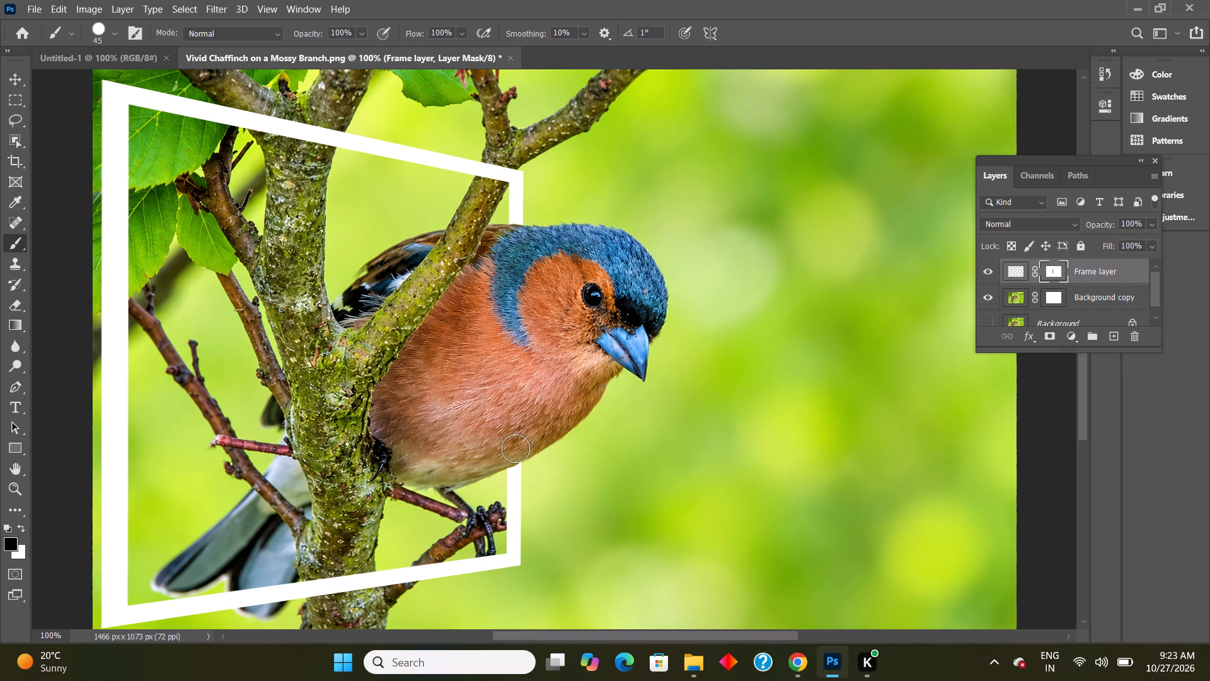
{"action": "left_click", "coordinate": [516, 448]}
{"action": "left_click", "coordinate": [516, 448]}
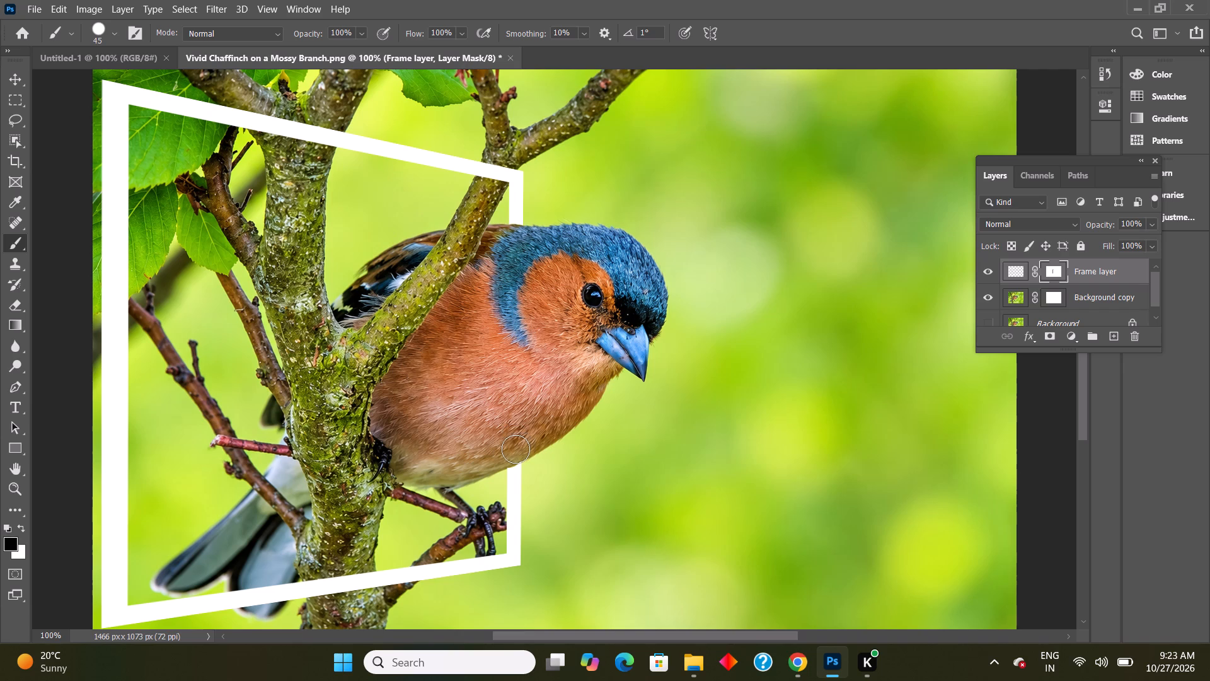
{"action": "left_click", "coordinate": [516, 449]}
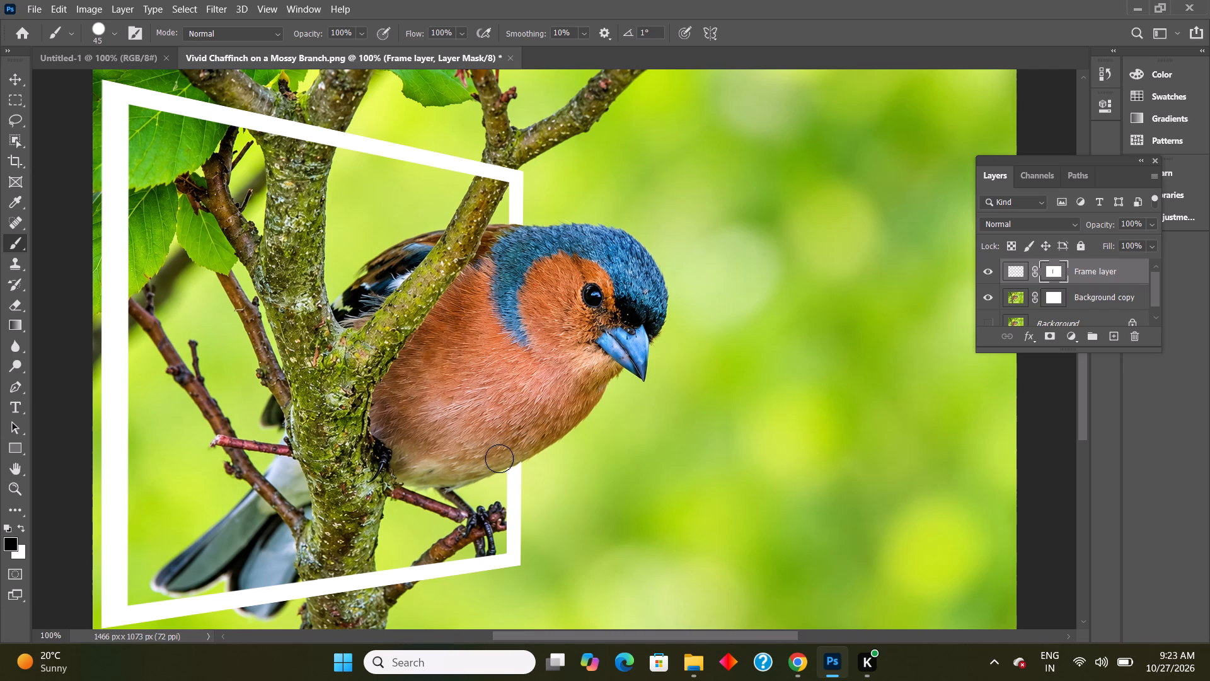
{"action": "left_click", "coordinate": [498, 458]}
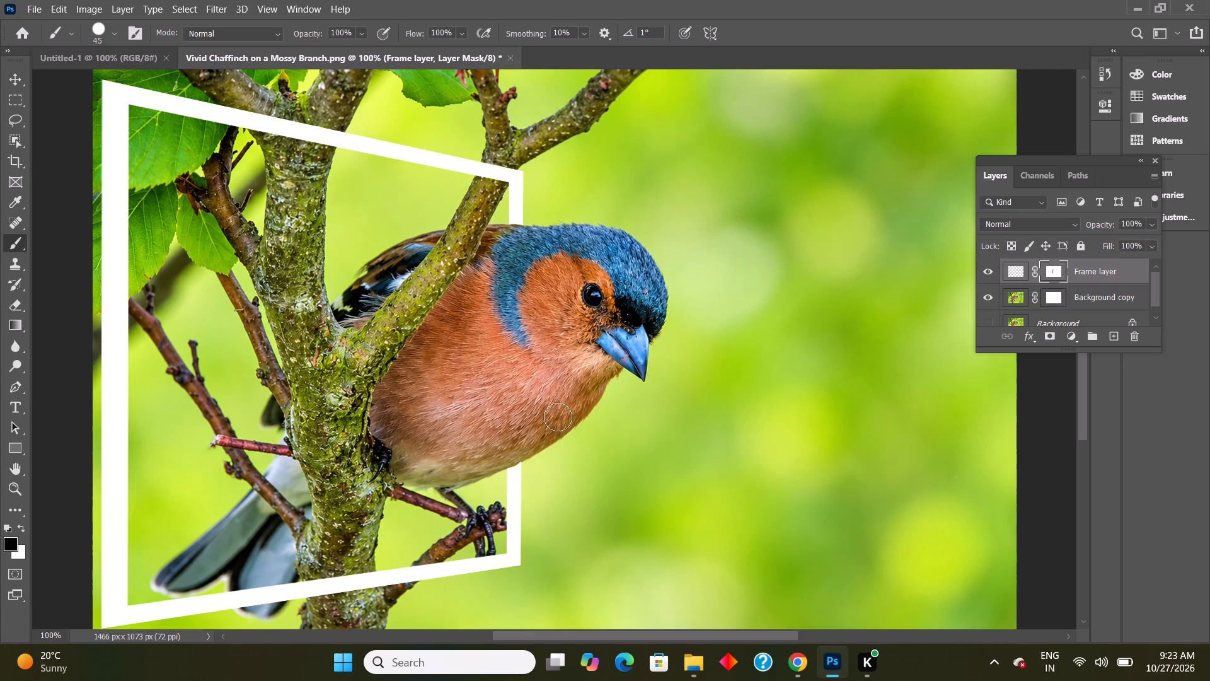
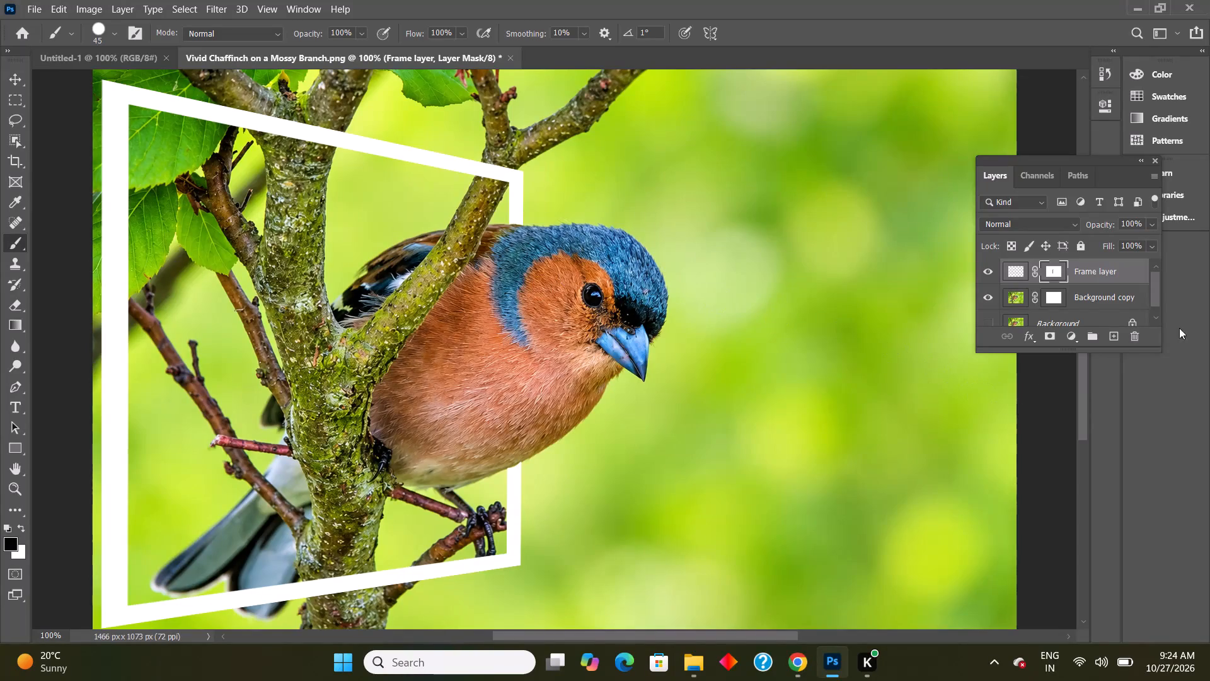
Add a new empty layer above the Frame layer.
{"action": "left_click_drag", "start_coordinate": [1094, 351], "coordinate": [1073, 433]}
{"action": "left_click_drag", "start_coordinate": [1073, 433], "coordinate": [1097, 446]}
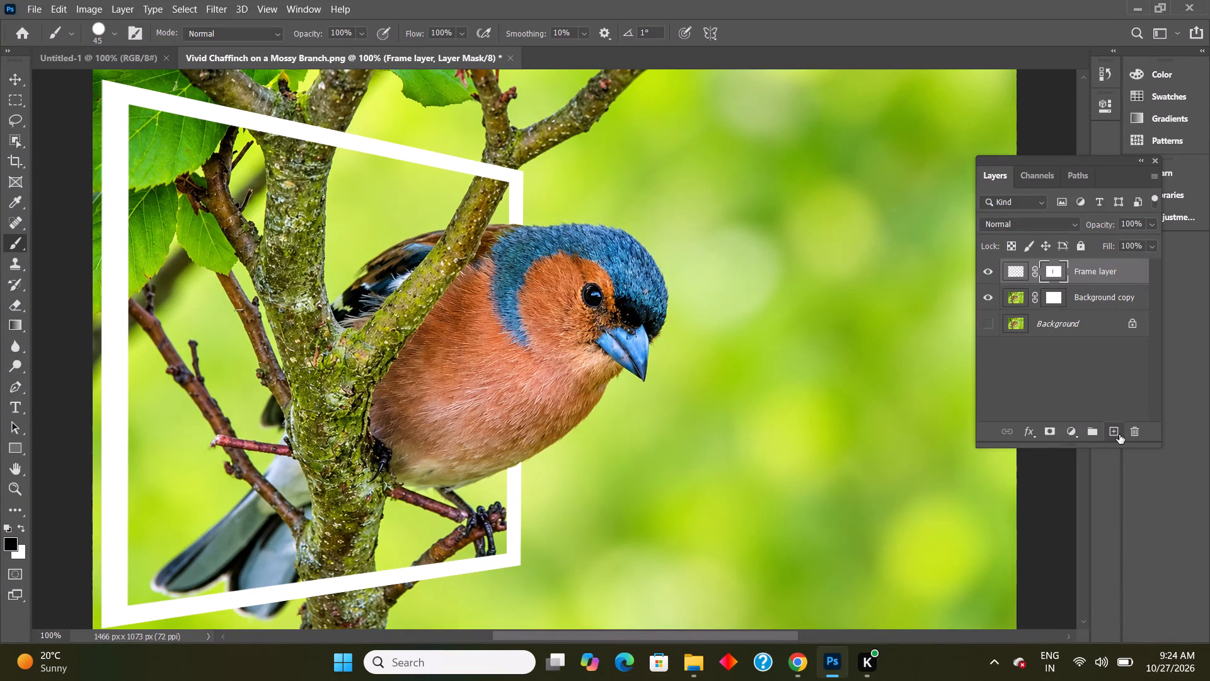
{"action": "left_click", "coordinate": [1113, 434]}
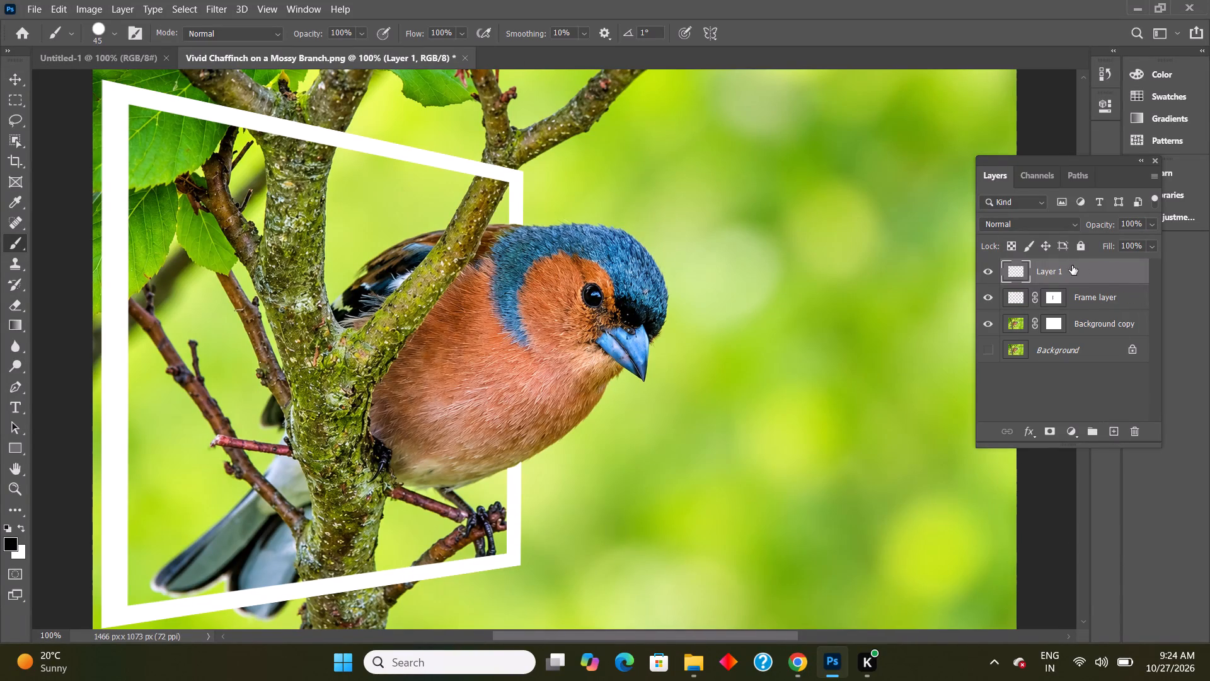
Rename the new layer as New background.
{"action": "left_click", "coordinate": [1053, 271]}
{"action": "left_click", "coordinate": [1050, 272]}
{"action": "left_click", "coordinate": [1050, 272]}
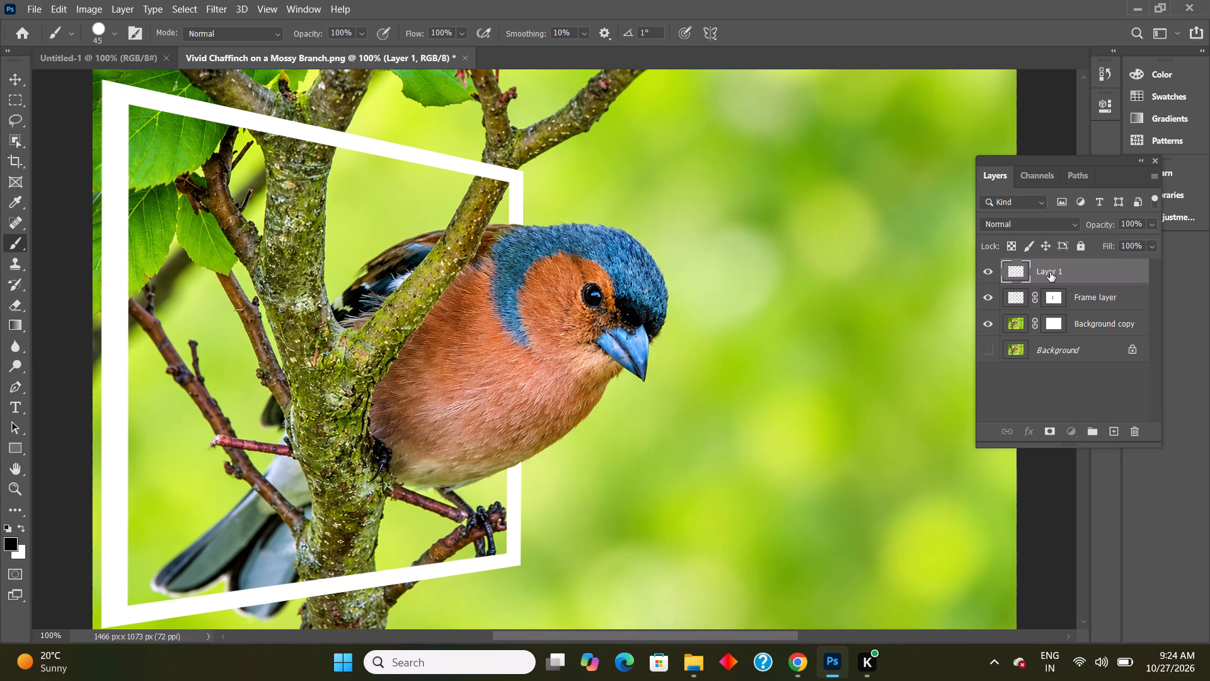
{"action": "left_click", "coordinate": [1050, 272]}
{"action": "left_click", "coordinate": [1057, 271]}
{"action": "left_click", "coordinate": [1063, 272]}
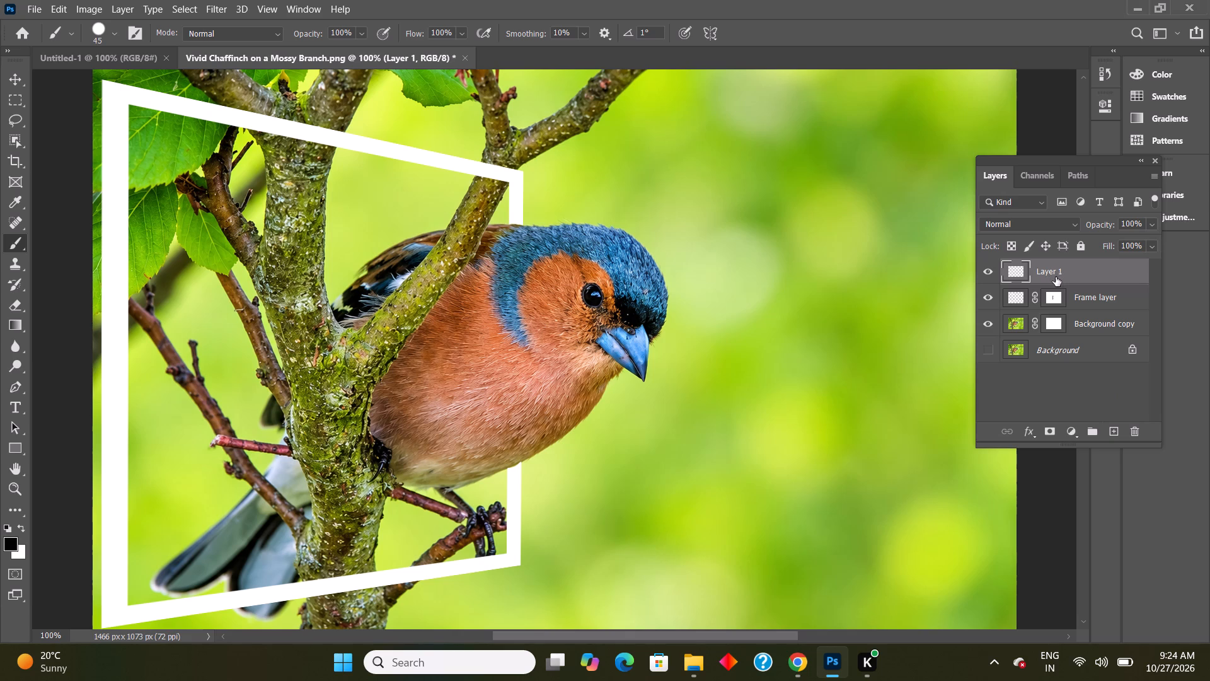
{"action": "double_click", "coordinate": [1052, 276]}
{"action": "type", "text": "New"}
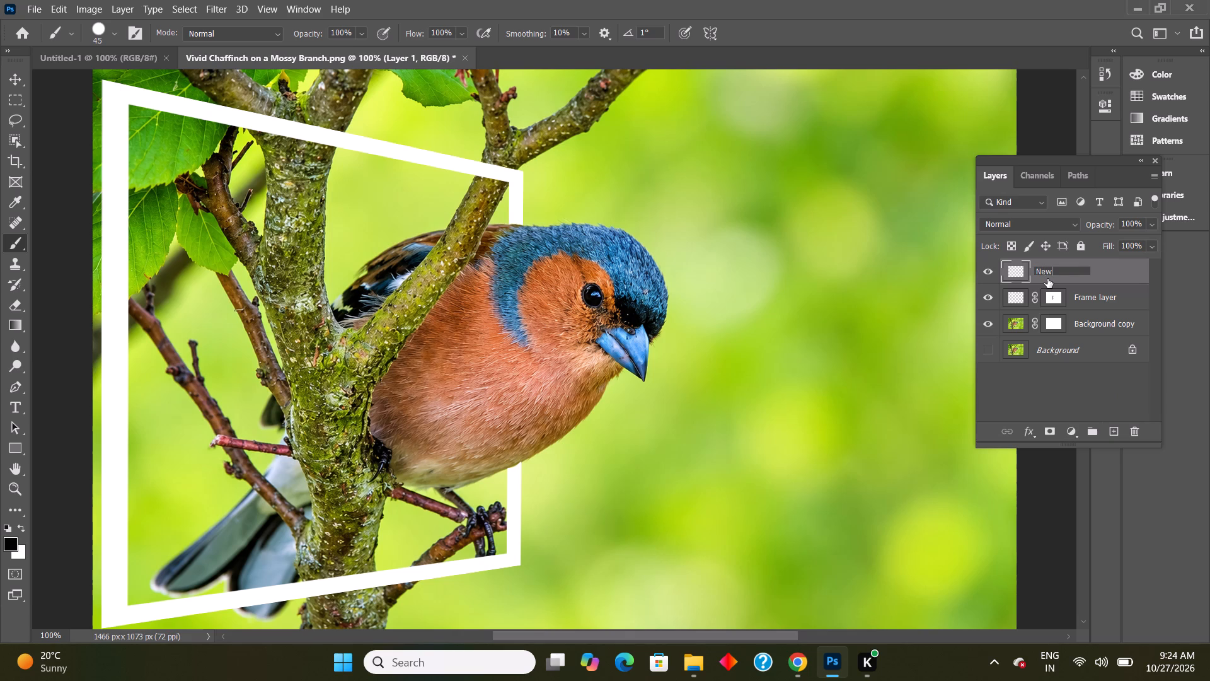
{"action": "key", "text": "space"}
{"action": "type", "text": "bac"}
{"action": "type", "text": "kgr"}
{"action": "type", "text": "ound"}
{"action": "key", "text": "Return"}
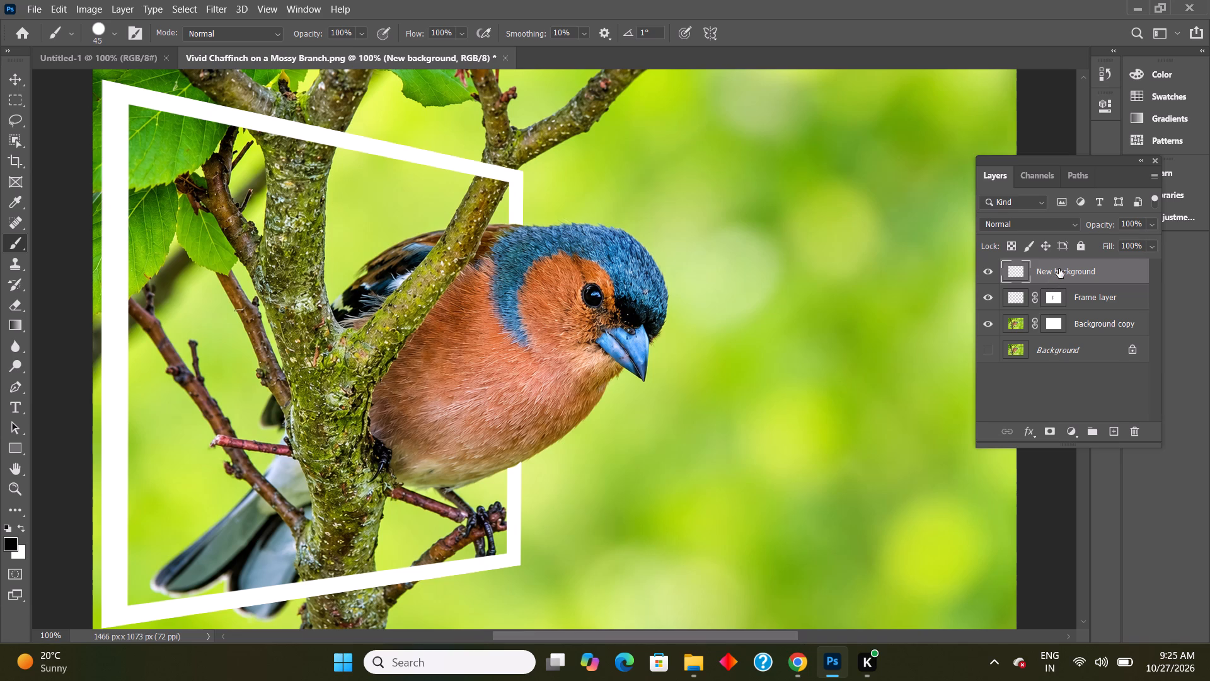
Move the New background layer beneath Background copy, directly above the original Background layer.
{"action": "left_click_drag", "start_coordinate": [1057, 271], "coordinate": [1071, 342]}
{"action": "left_click", "coordinate": [1054, 274]}
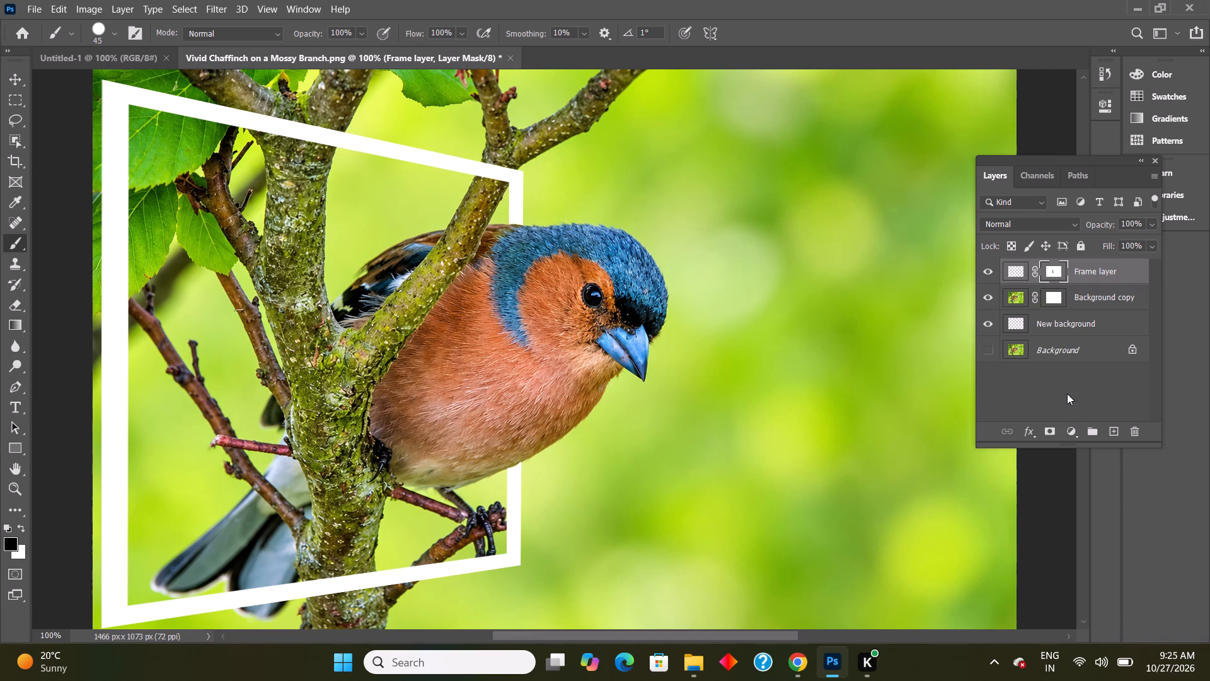
Fill the New background layer with a black-to-white linear gradient running diagonally from the image's lower-left corner to its upper-right corner.
{"action": "left_click", "coordinate": [1047, 325]}
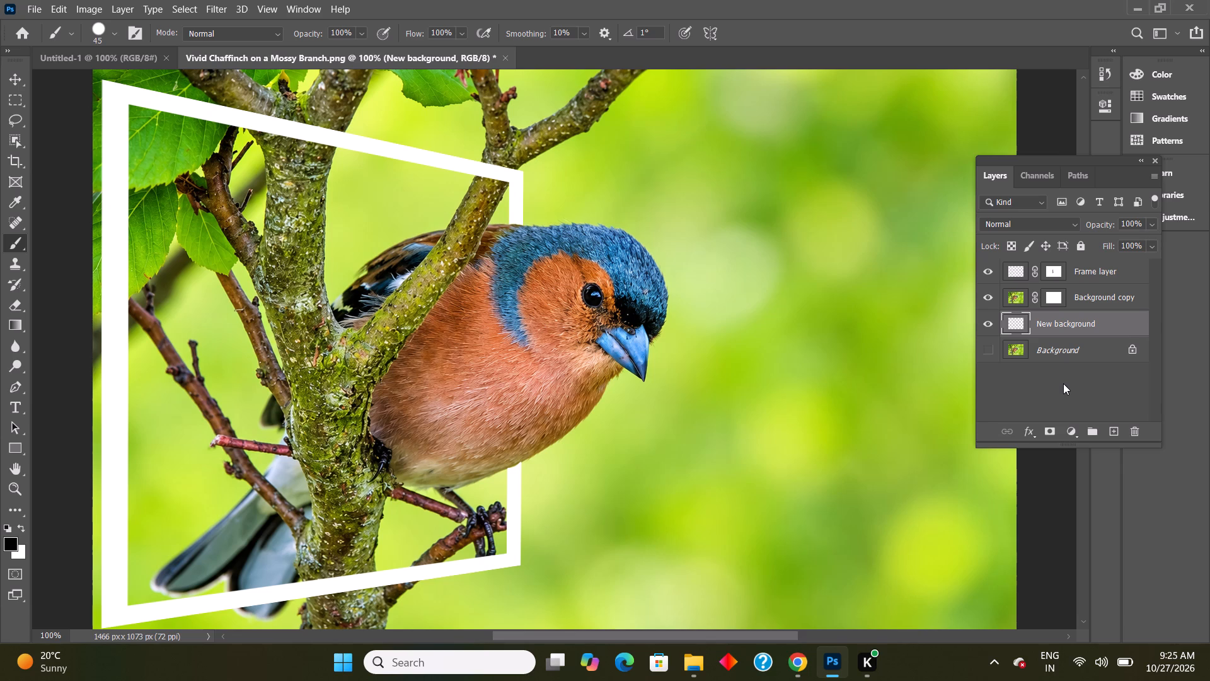
{"action": "left_click", "coordinate": [13, 325]}
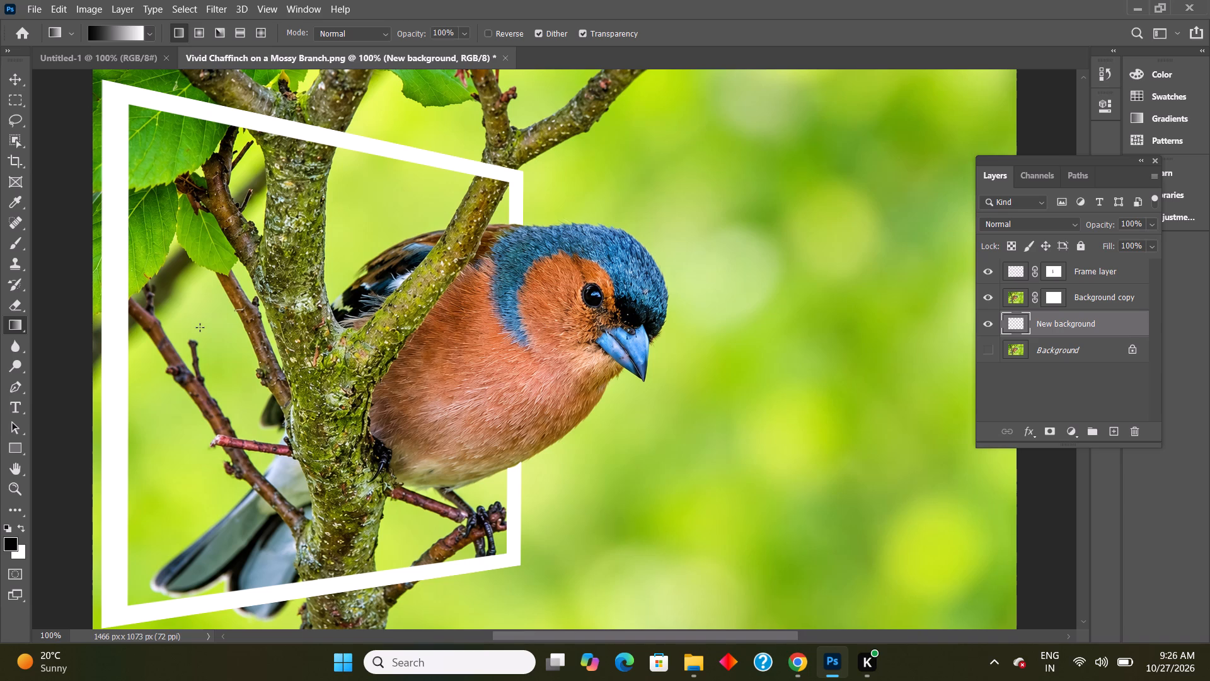
{"action": "left_click", "coordinate": [147, 37]}
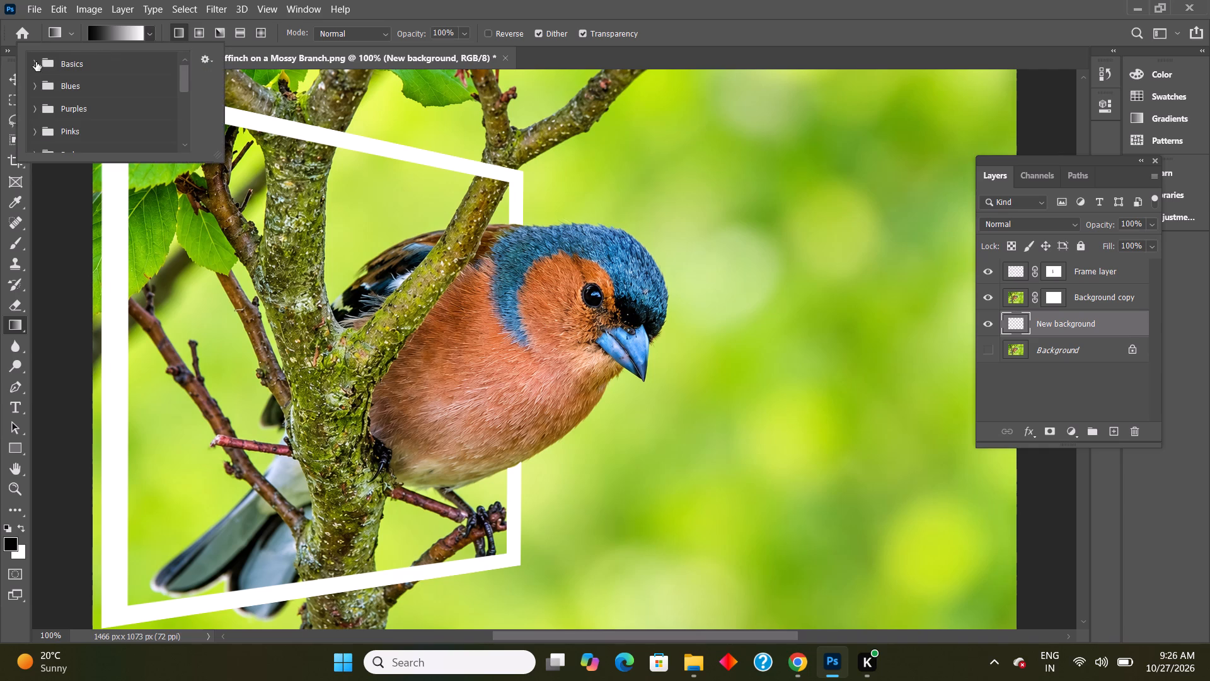
{"action": "left_click", "coordinate": [35, 62]}
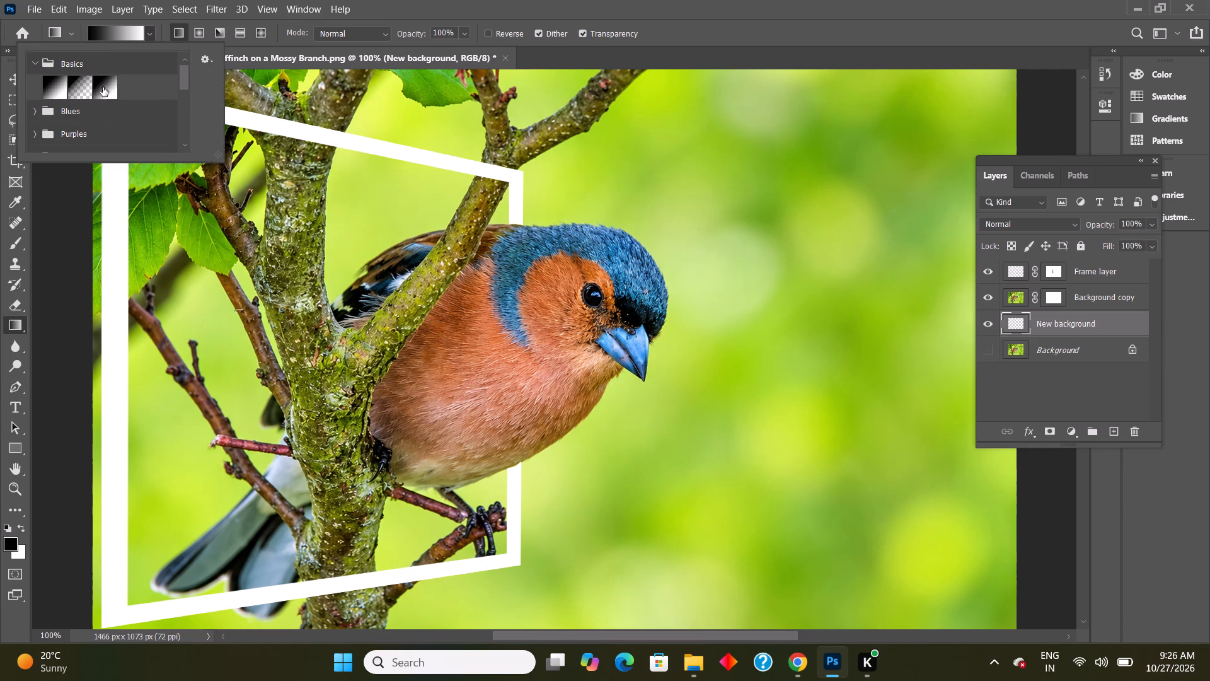
{"action": "left_click", "coordinate": [103, 88]}
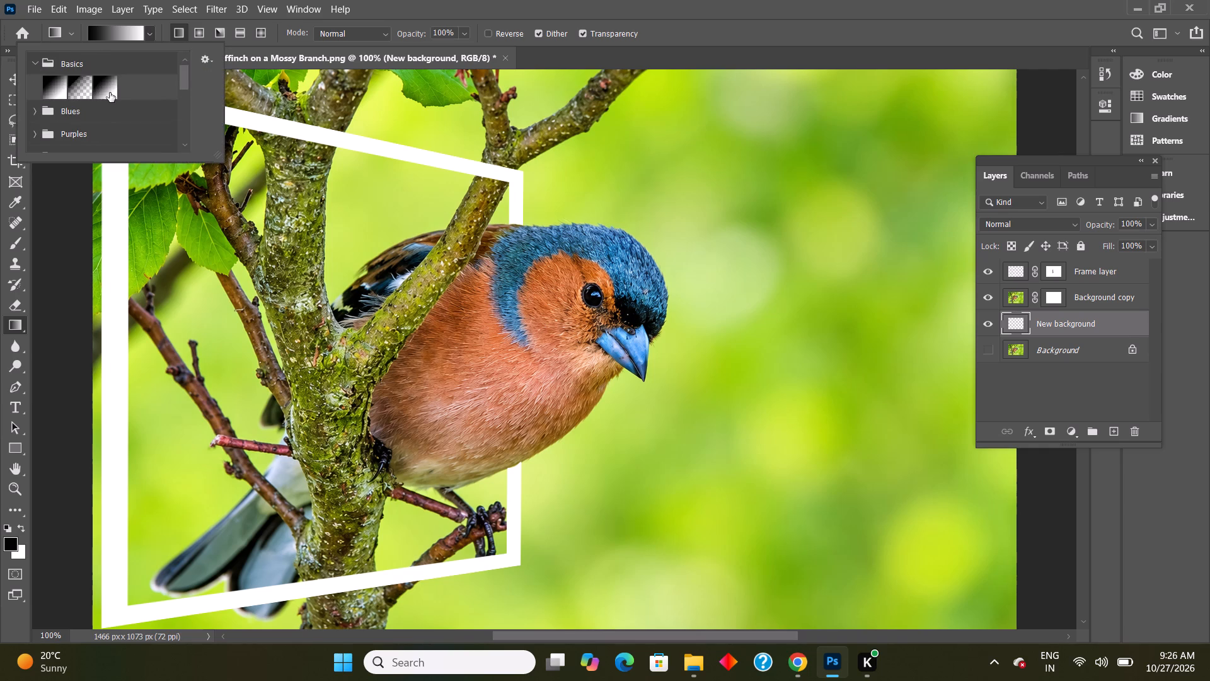
{"action": "double_click", "coordinate": [104, 91]}
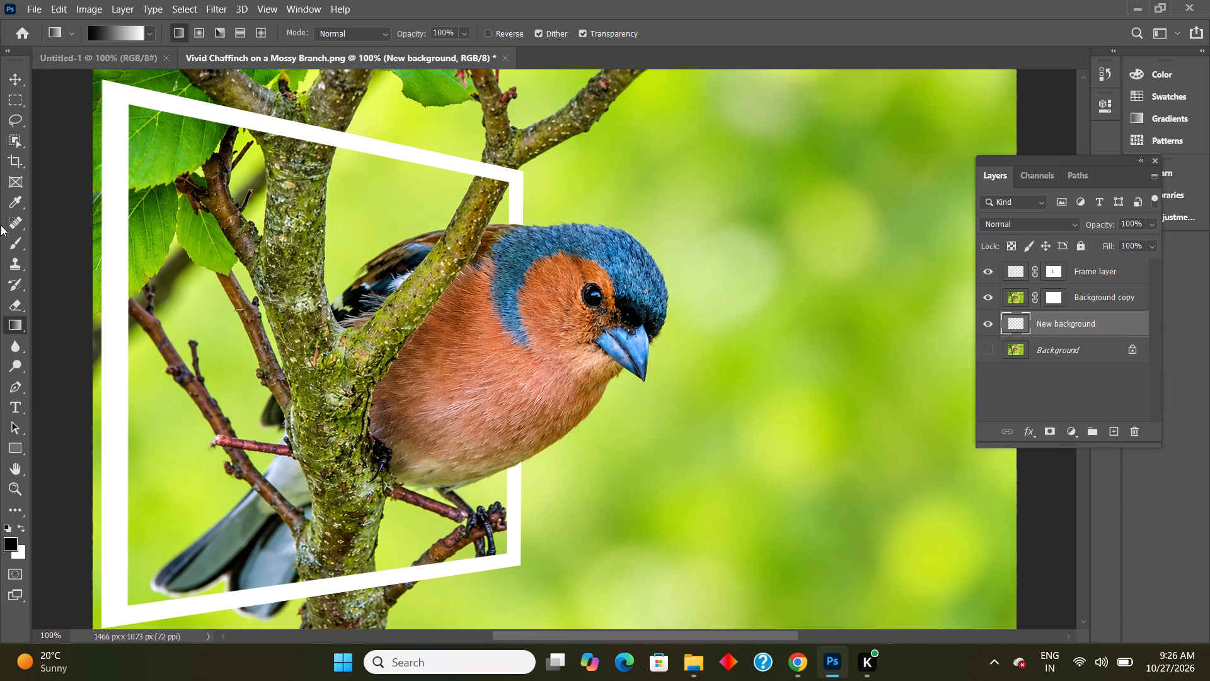
{"action": "key", "text": "ctrl+minus"}
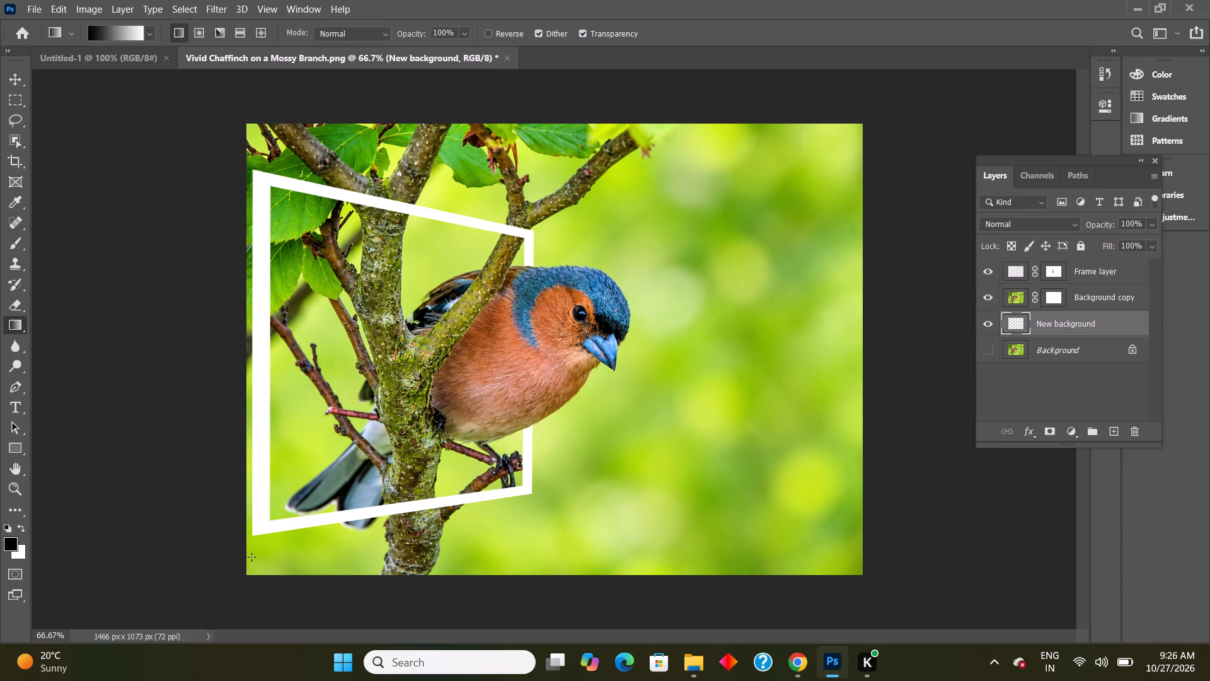
{"action": "left_click_drag", "start_coordinate": [251, 563], "coordinate": [270, 548]}
{"action": "left_click_drag", "start_coordinate": [270, 548], "coordinate": [774, 182]}
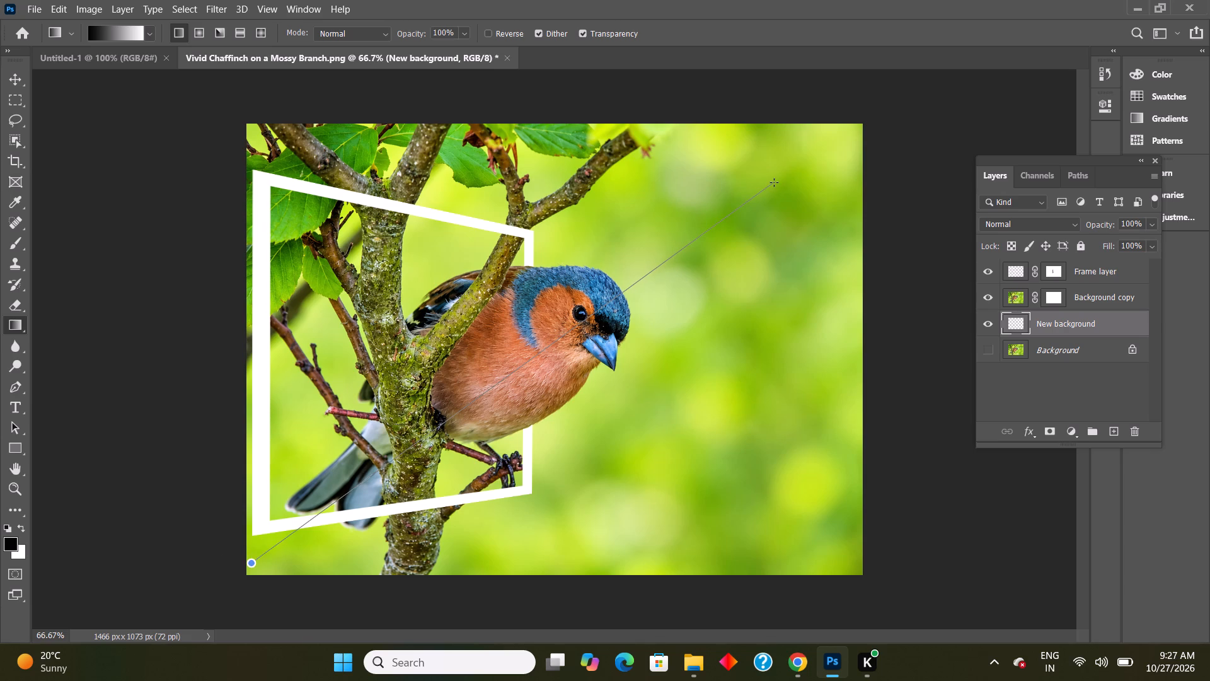
{"action": "left_click_drag", "start_coordinate": [774, 182], "coordinate": [809, 180]}
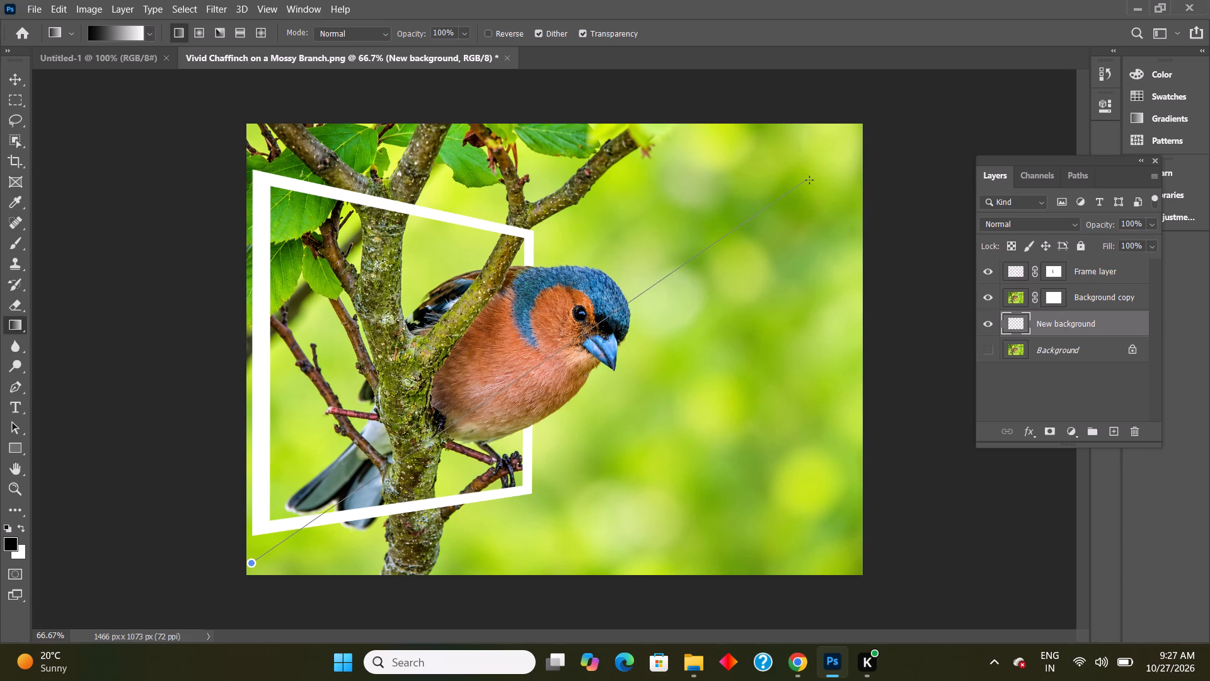
{"action": "left_click_drag", "start_coordinate": [809, 180], "coordinate": [824, 185]}
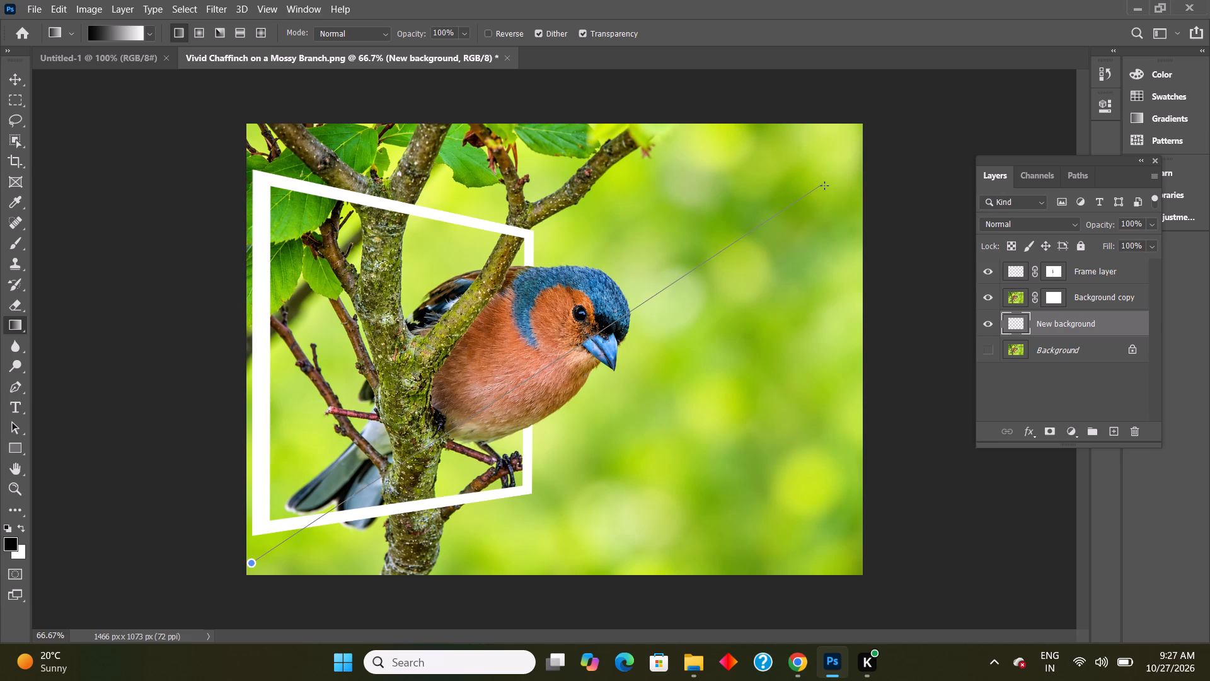
{"action": "left_click_drag", "start_coordinate": [824, 185], "coordinate": [872, 158]}
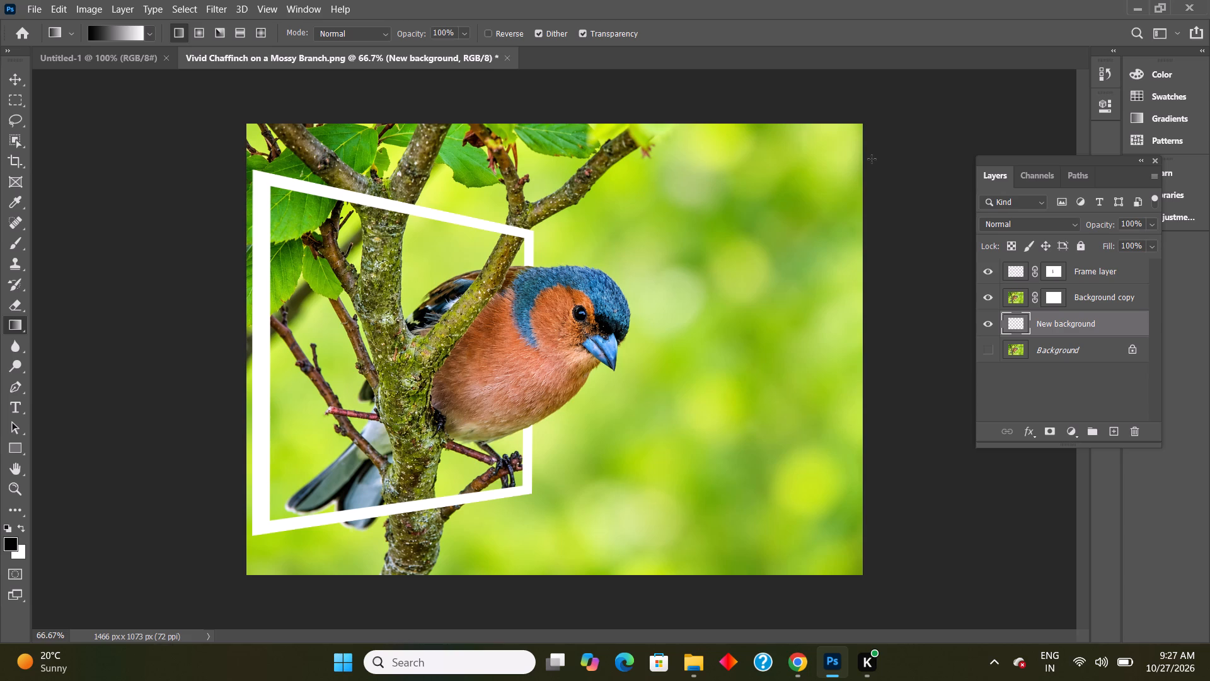
Paint black with a 200 px brush on the Background copy's mask to hide the photo's upper-right area, including the branch tip.
{"action": "left_click", "coordinate": [1050, 294]}
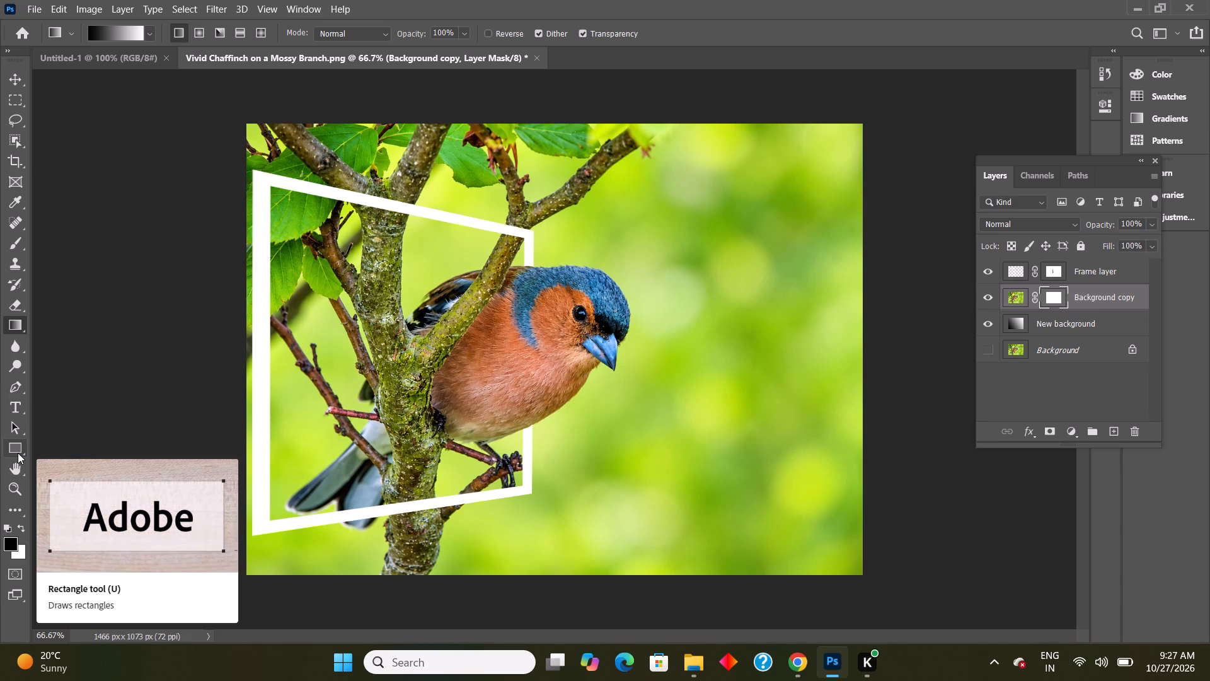
{"action": "left_click", "coordinate": [12, 244]}
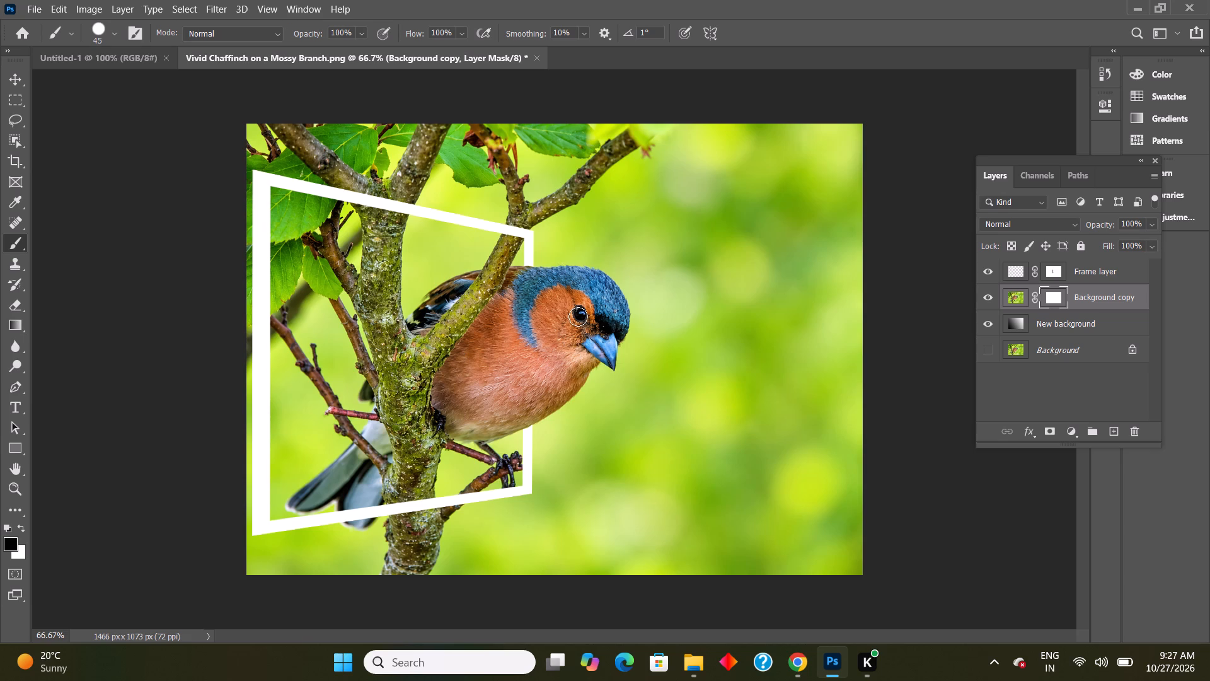
{"action": "type", "text": "]]]]]]]]"}
{"action": "type", "text": "]]"}
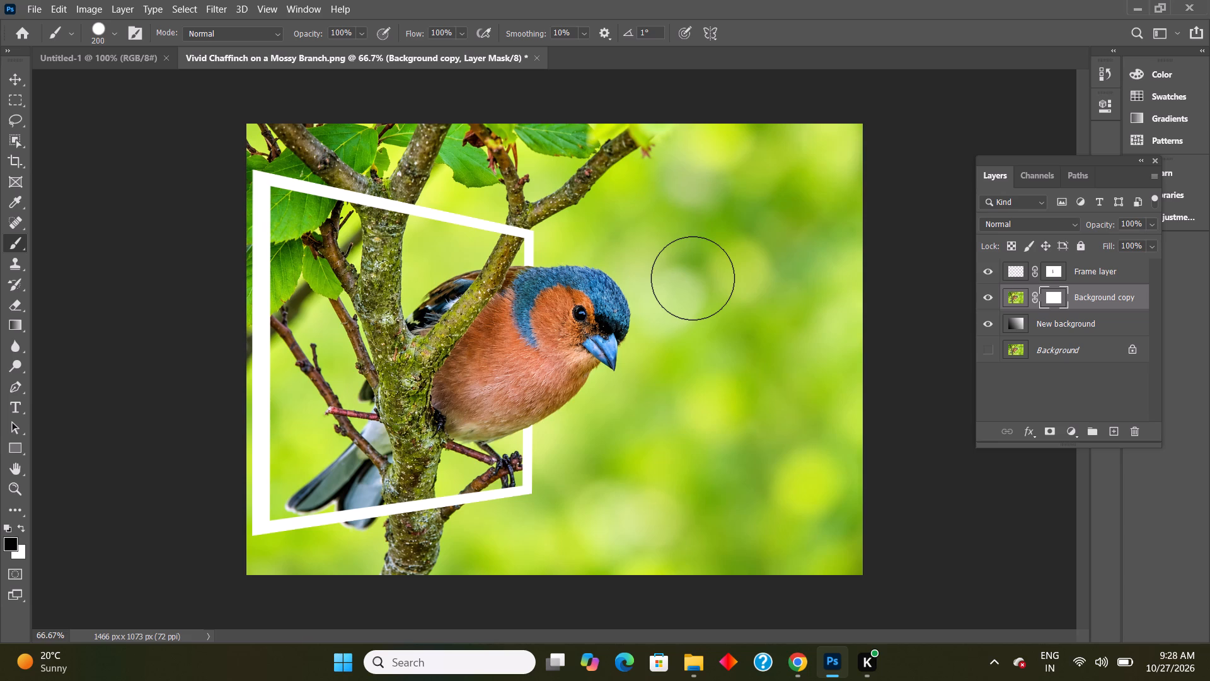
{"action": "left_click_drag", "start_coordinate": [672, 201], "coordinate": [776, 199]}
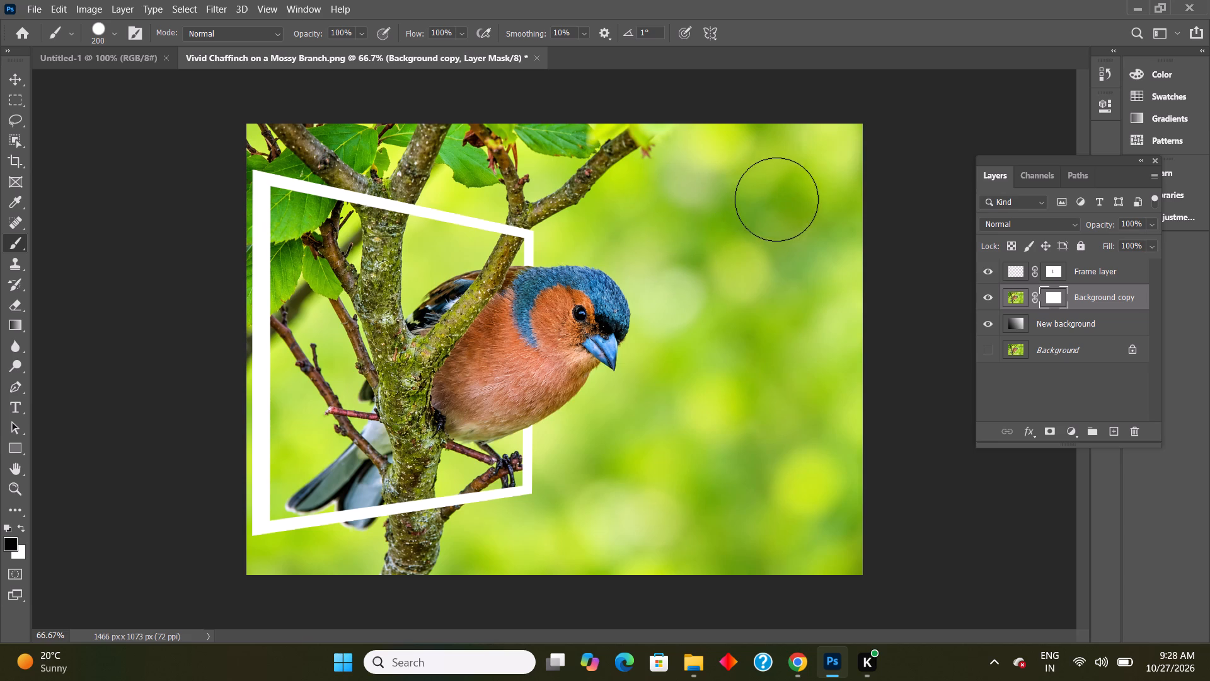
{"action": "left_click_drag", "start_coordinate": [826, 163], "coordinate": [772, 209]}
{"action": "left_click_drag", "start_coordinate": [822, 163], "coordinate": [807, 165]}
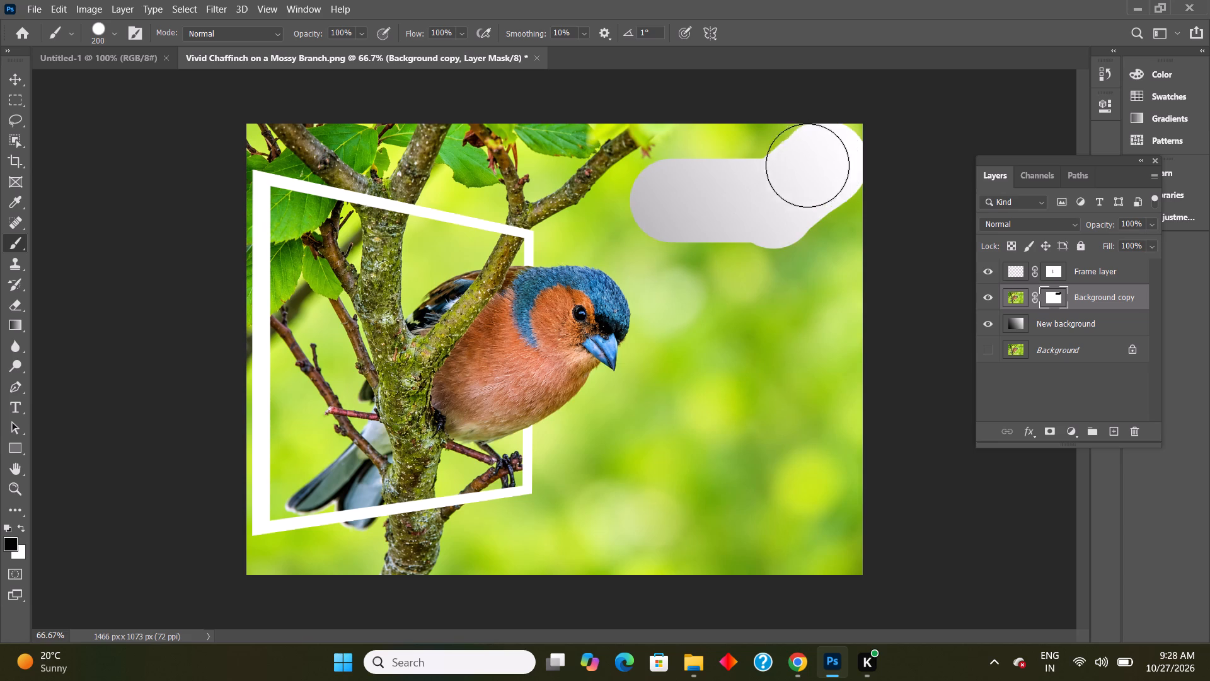
{"action": "left_click_drag", "start_coordinate": [807, 165], "coordinate": [698, 168]}
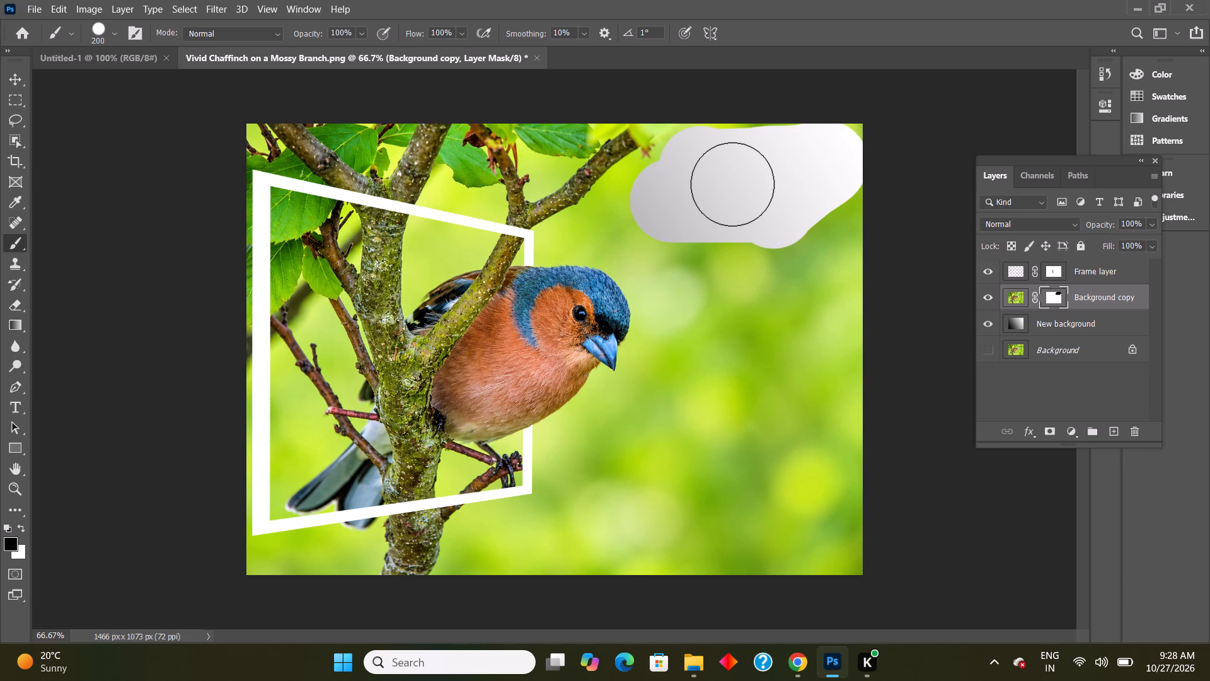
{"action": "left_click_drag", "start_coordinate": [759, 144], "coordinate": [624, 149]}
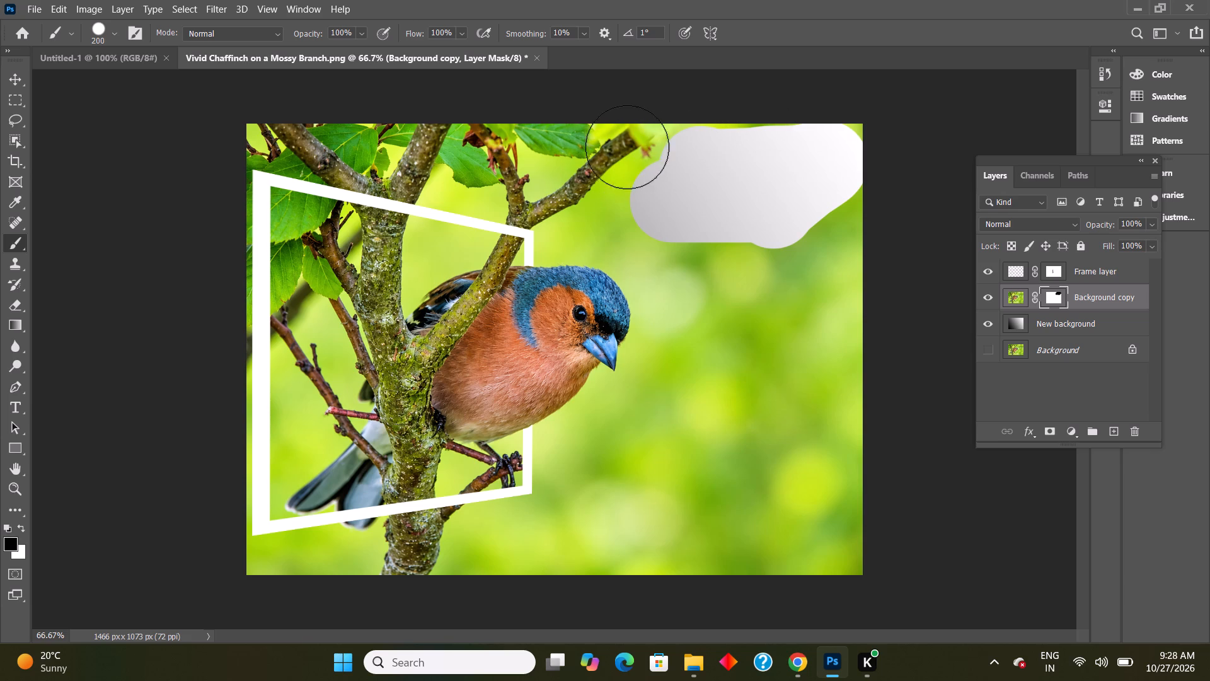
{"action": "left_click_drag", "start_coordinate": [717, 169], "coordinate": [858, 141]}
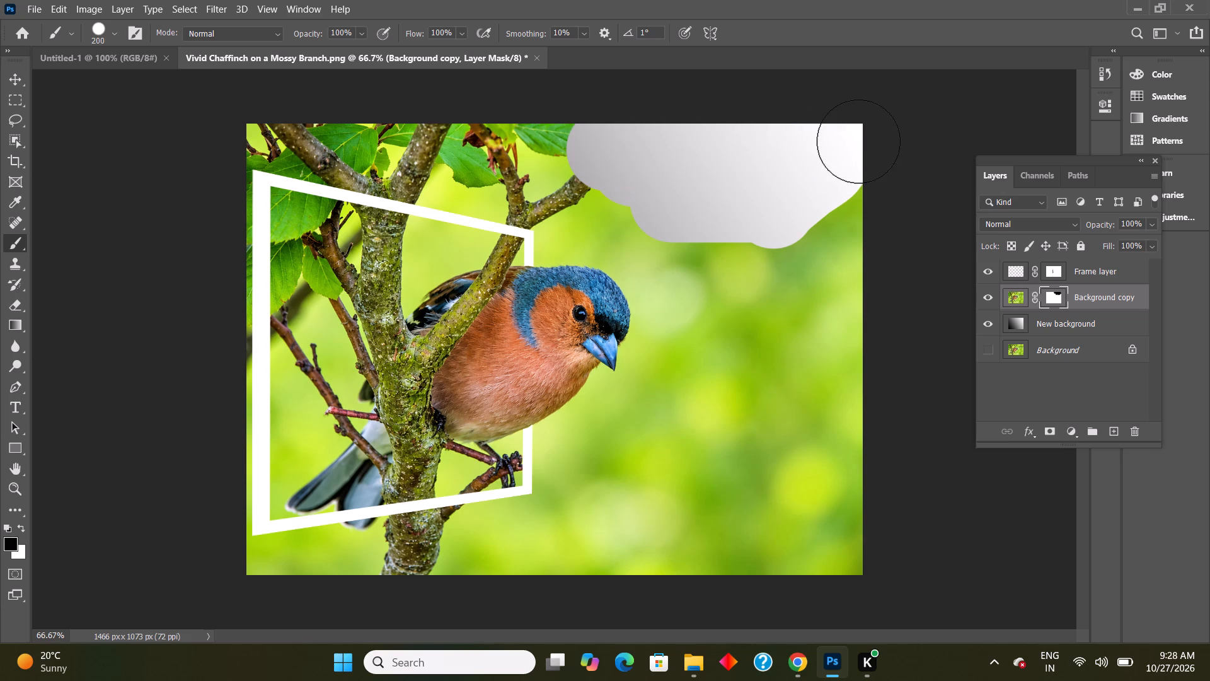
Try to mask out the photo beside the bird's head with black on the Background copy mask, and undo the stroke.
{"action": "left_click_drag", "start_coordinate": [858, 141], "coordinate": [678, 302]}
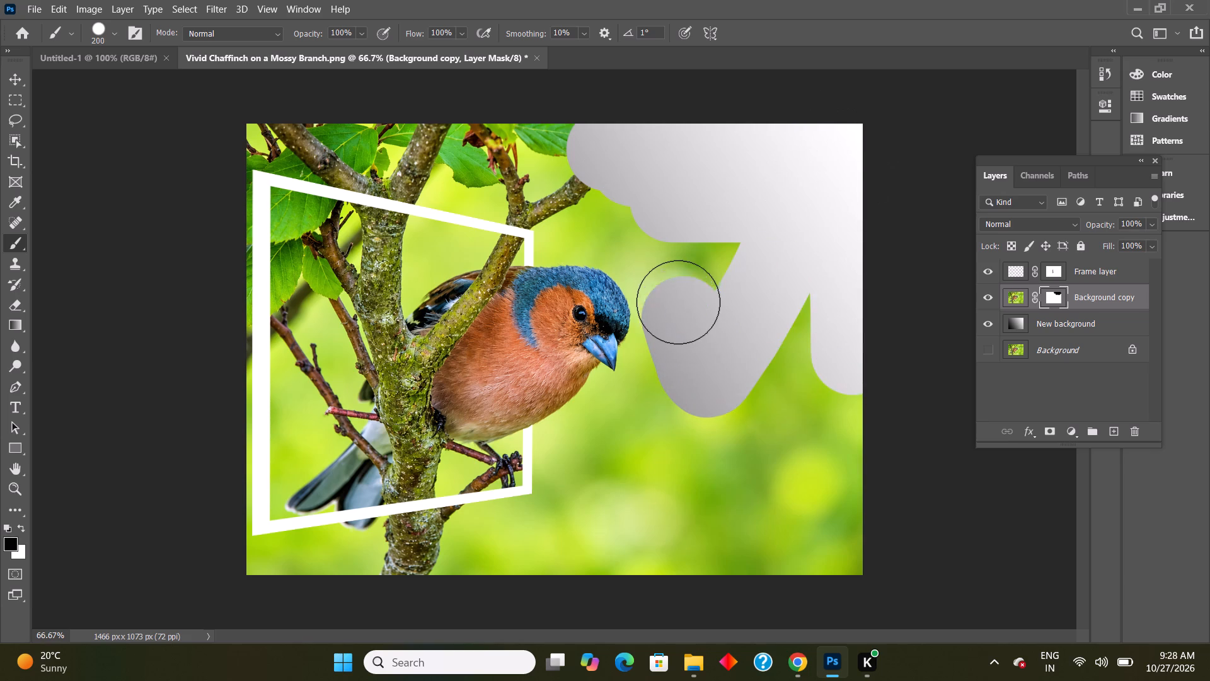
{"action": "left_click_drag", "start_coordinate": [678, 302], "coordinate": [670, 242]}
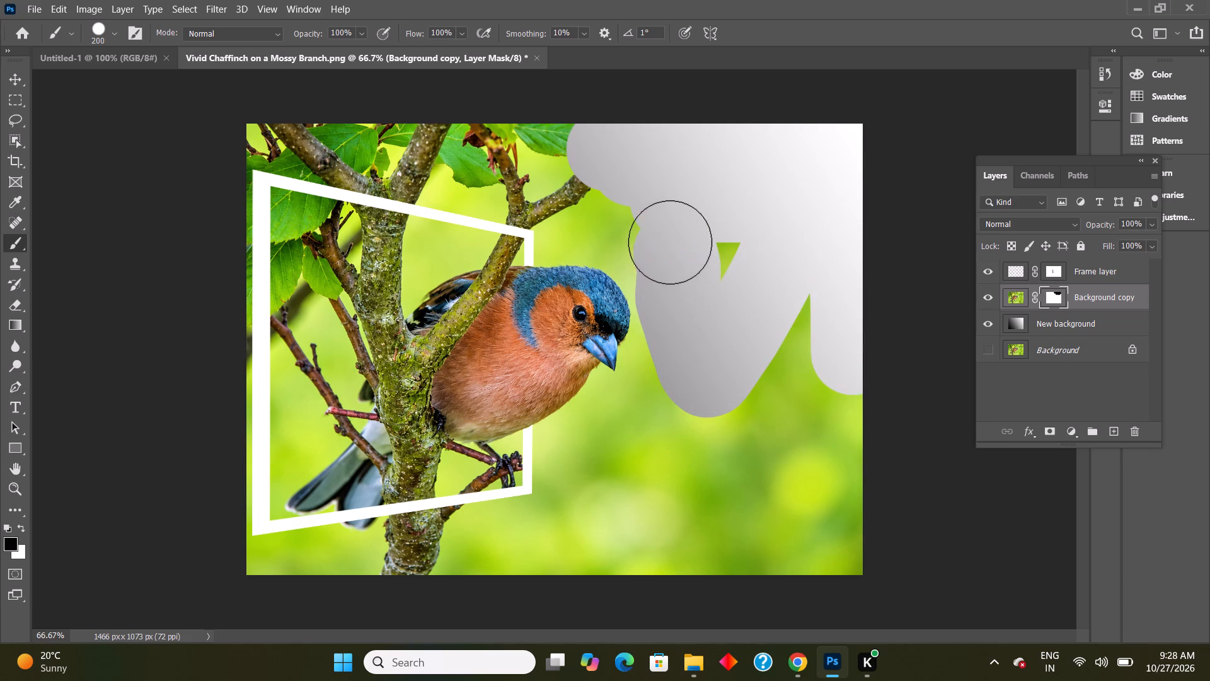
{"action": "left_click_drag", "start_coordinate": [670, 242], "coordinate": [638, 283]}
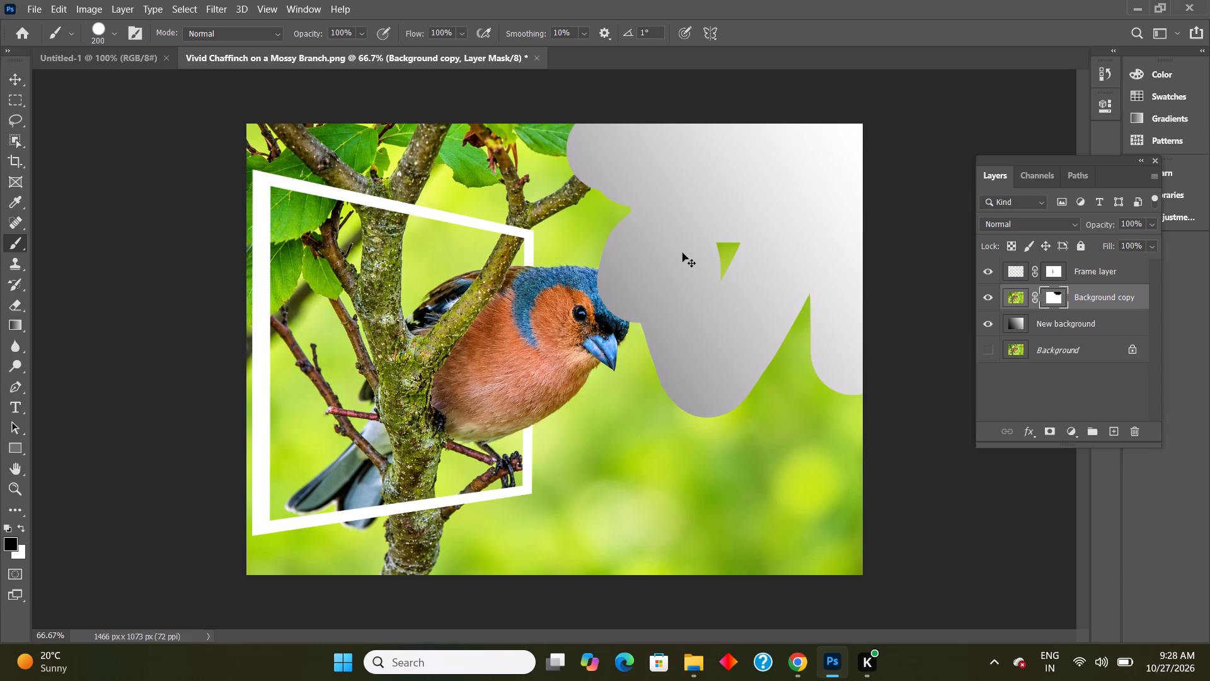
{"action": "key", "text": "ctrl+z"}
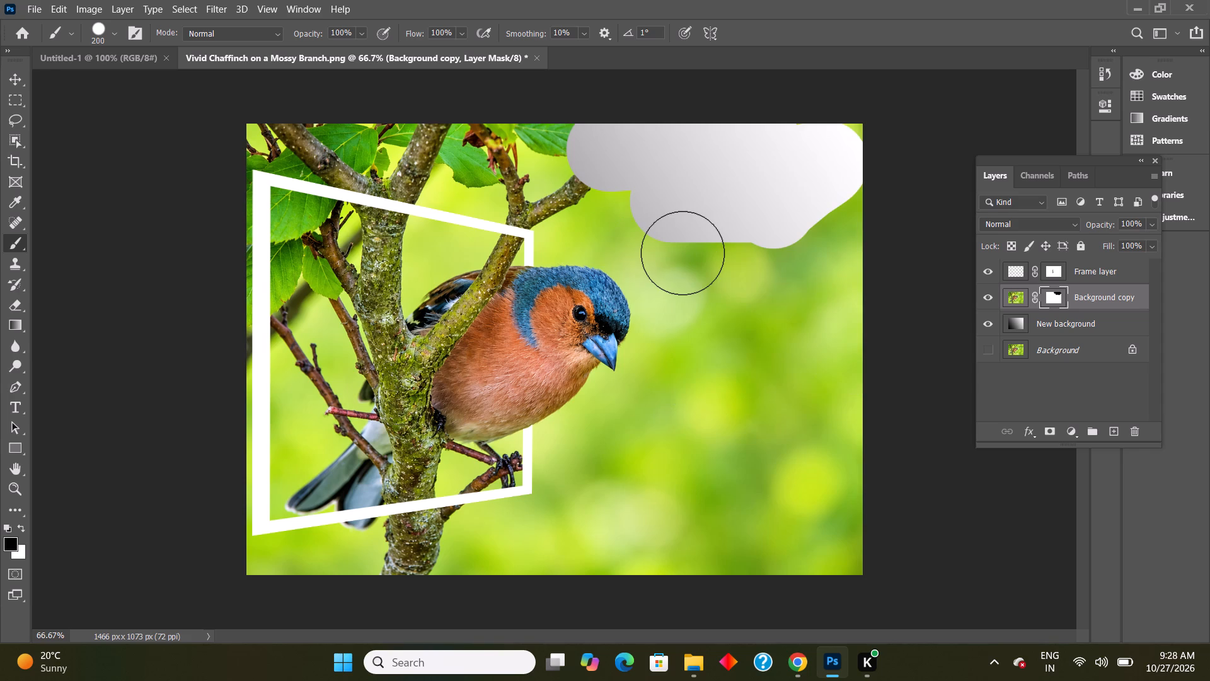
Paint black on the Background copy mask to hide the leaves and branches above the white frame's top edge.
{"action": "left_click_drag", "start_coordinate": [268, 119], "coordinate": [291, 139]}
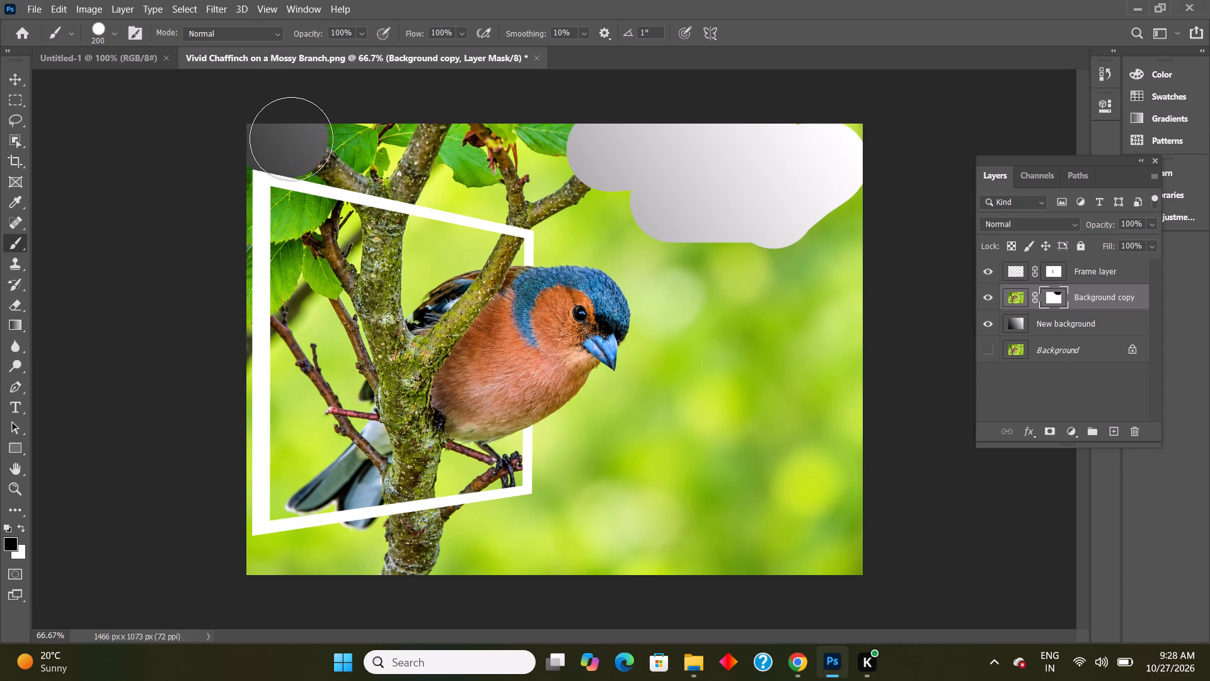
{"action": "left_click_drag", "start_coordinate": [291, 139], "coordinate": [409, 163]}
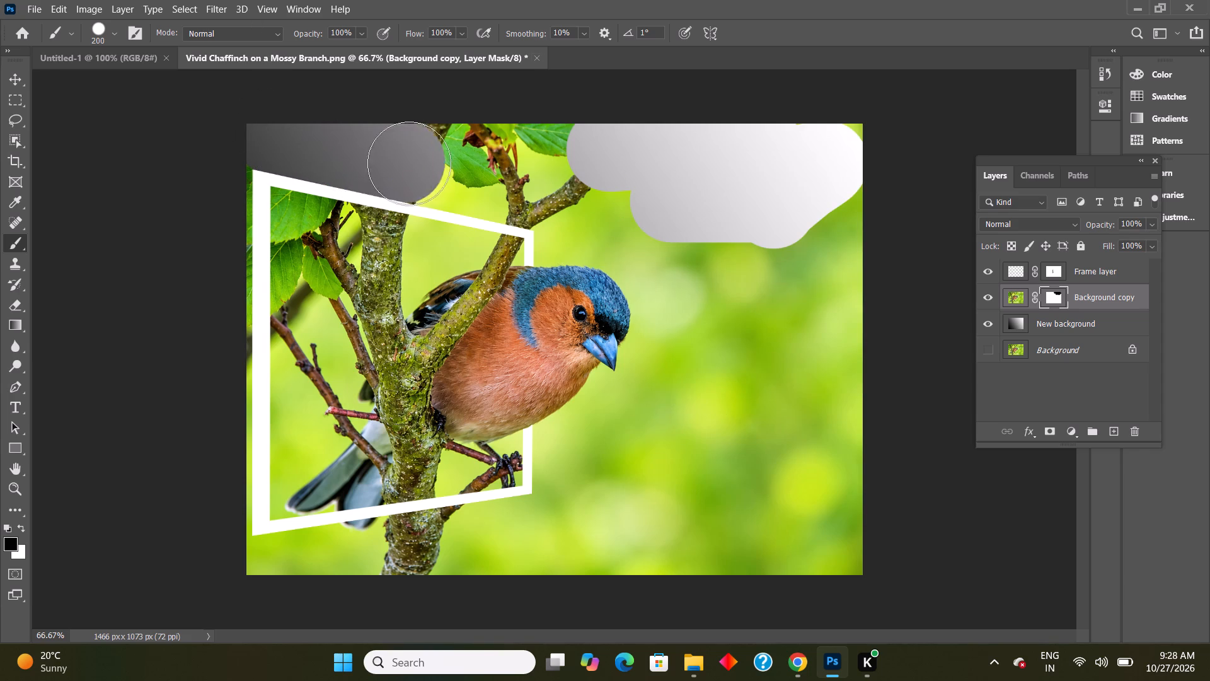
{"action": "left_click_drag", "start_coordinate": [409, 163], "coordinate": [529, 194]}
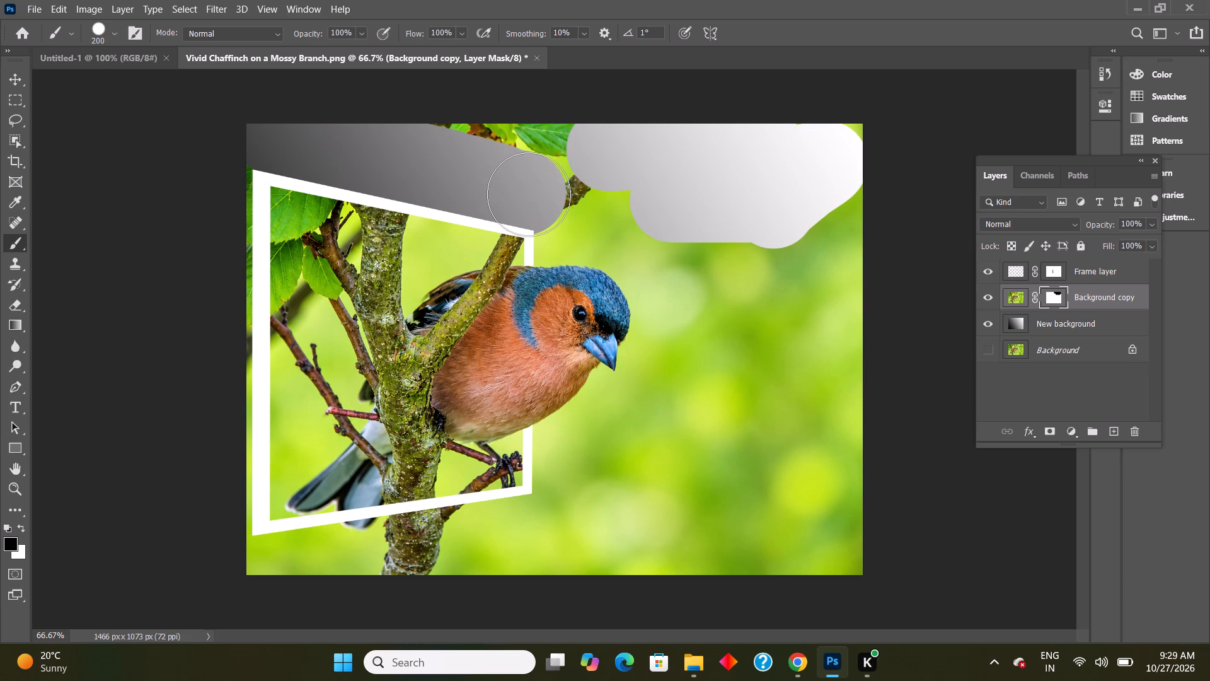
{"action": "left_click_drag", "start_coordinate": [529, 194], "coordinate": [530, 194]}
{"action": "left_click_drag", "start_coordinate": [570, 180], "coordinate": [441, 134]}
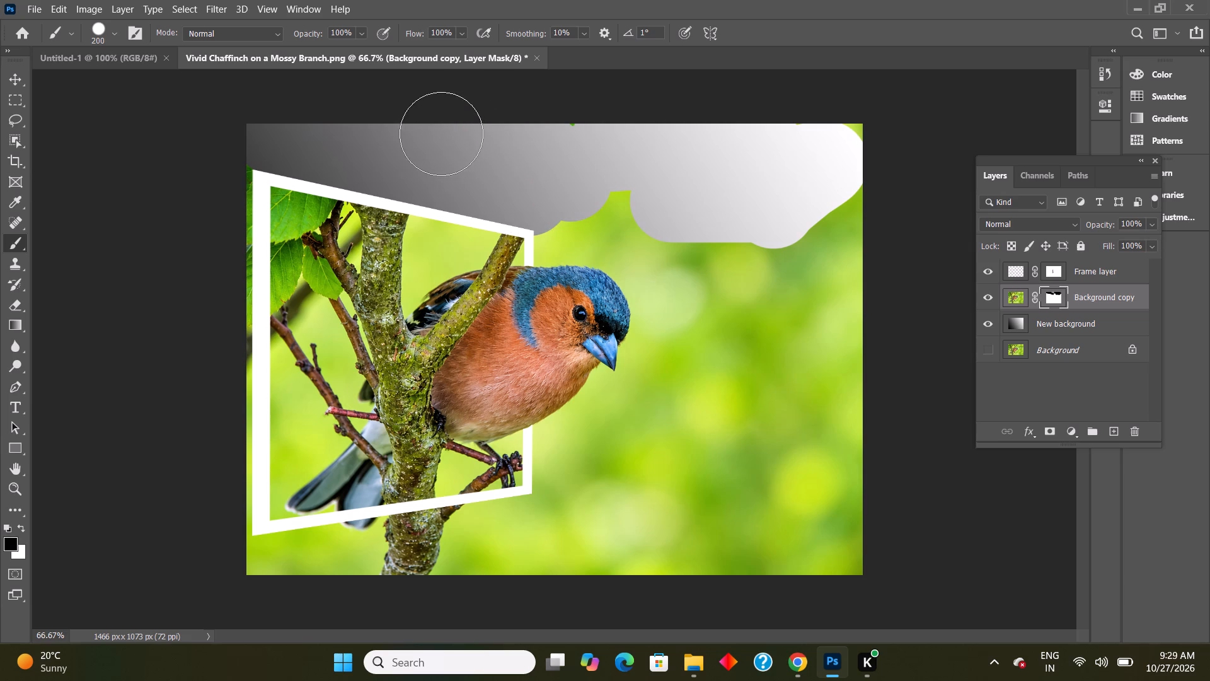
{"action": "left_click_drag", "start_coordinate": [441, 134], "coordinate": [443, 132]}
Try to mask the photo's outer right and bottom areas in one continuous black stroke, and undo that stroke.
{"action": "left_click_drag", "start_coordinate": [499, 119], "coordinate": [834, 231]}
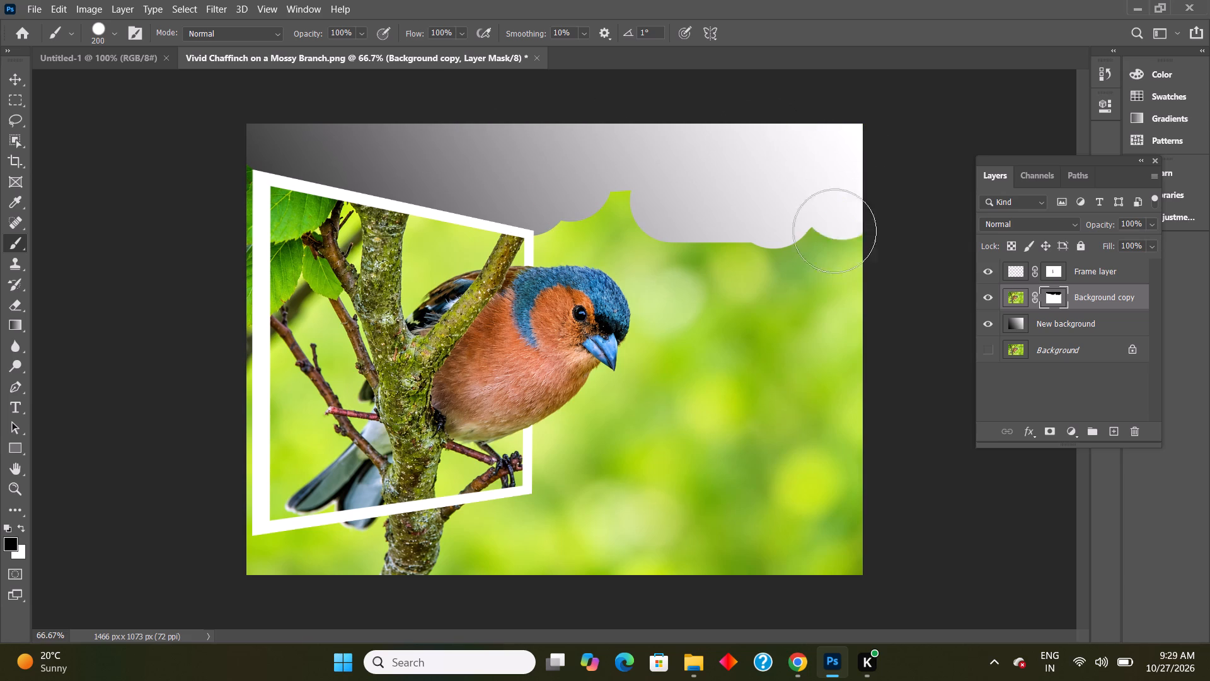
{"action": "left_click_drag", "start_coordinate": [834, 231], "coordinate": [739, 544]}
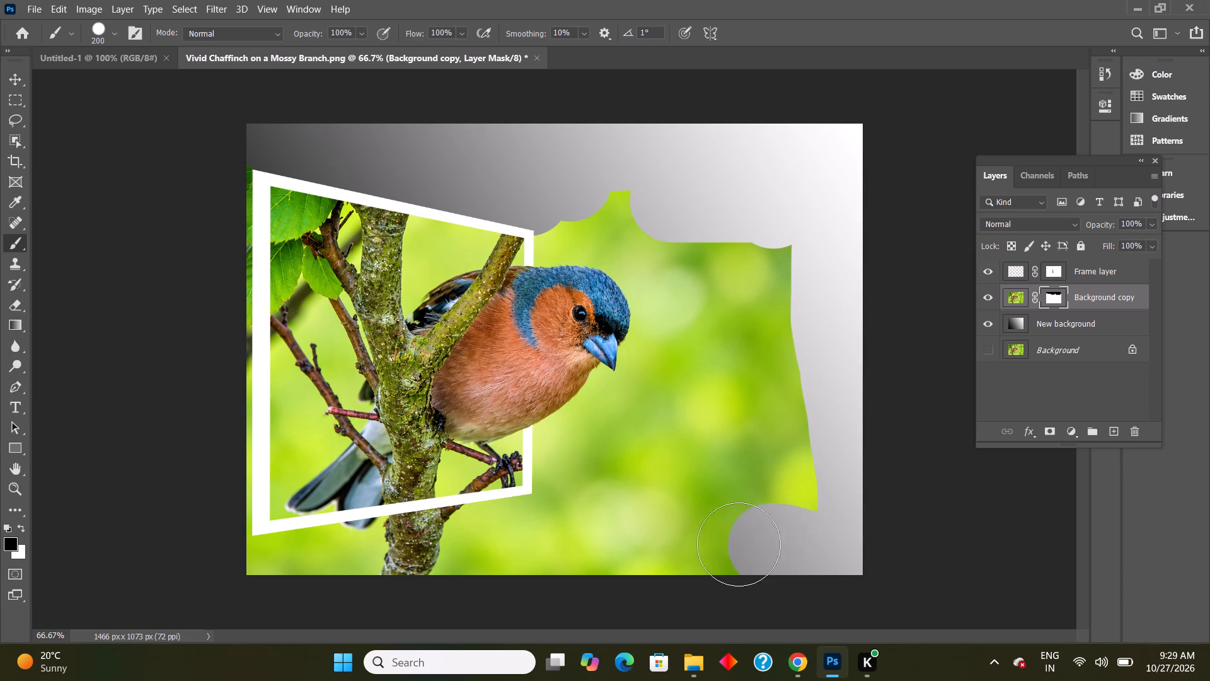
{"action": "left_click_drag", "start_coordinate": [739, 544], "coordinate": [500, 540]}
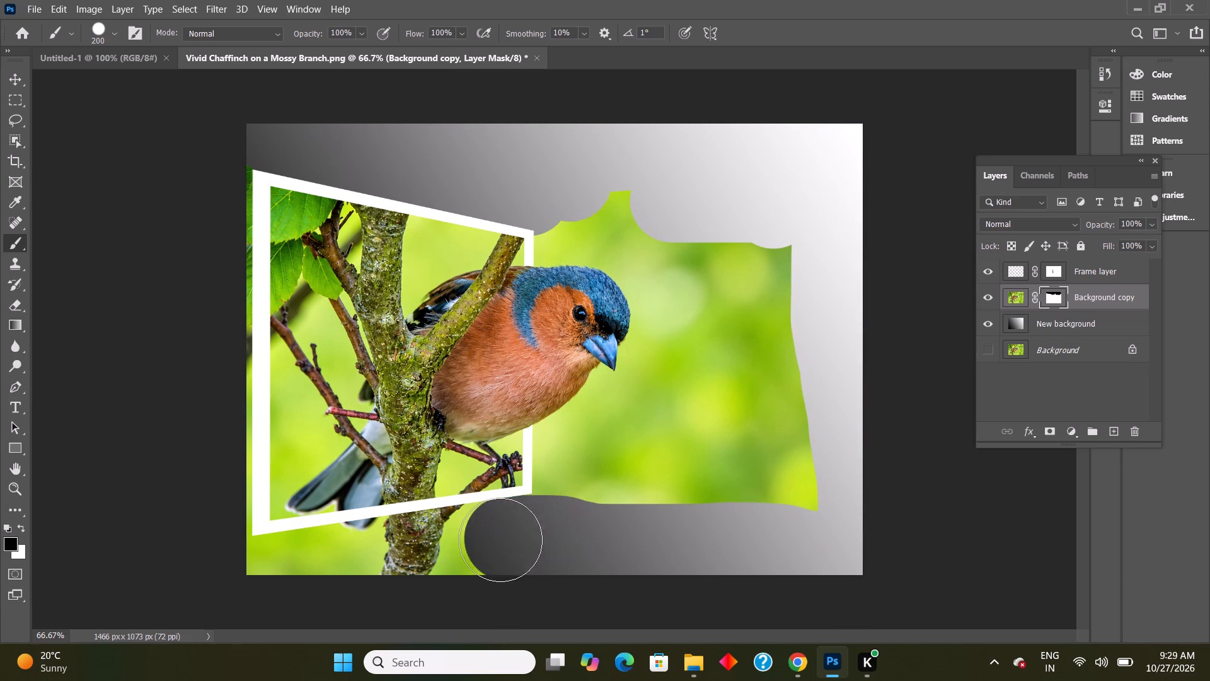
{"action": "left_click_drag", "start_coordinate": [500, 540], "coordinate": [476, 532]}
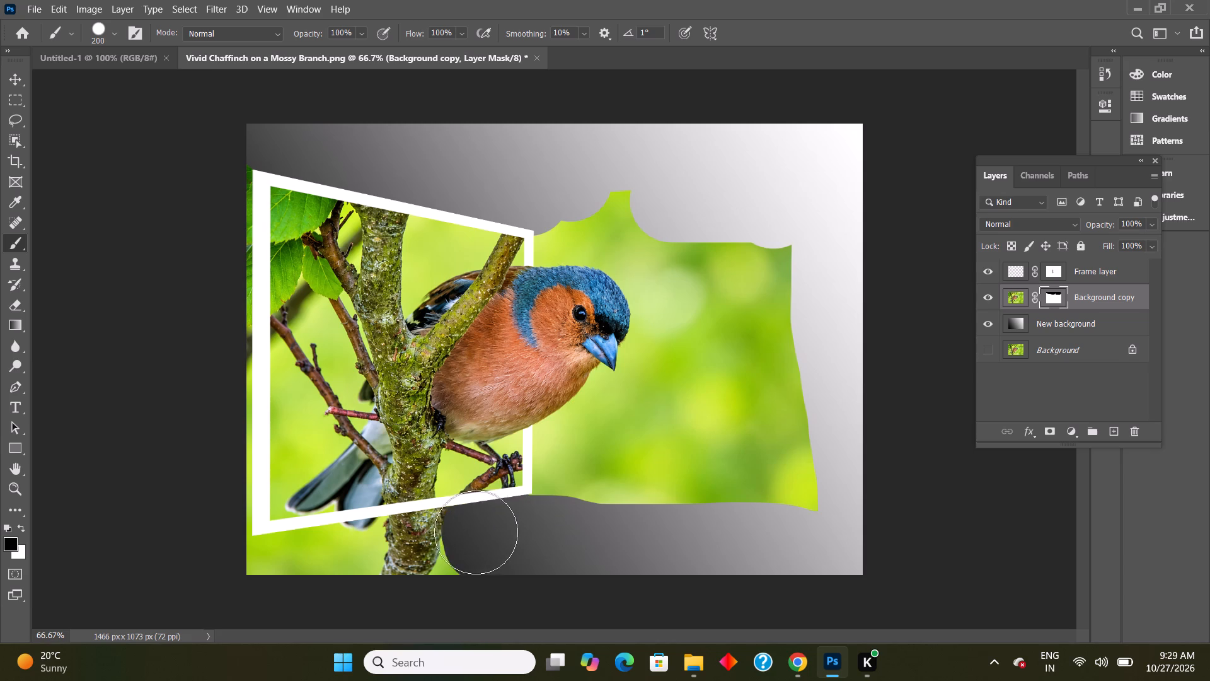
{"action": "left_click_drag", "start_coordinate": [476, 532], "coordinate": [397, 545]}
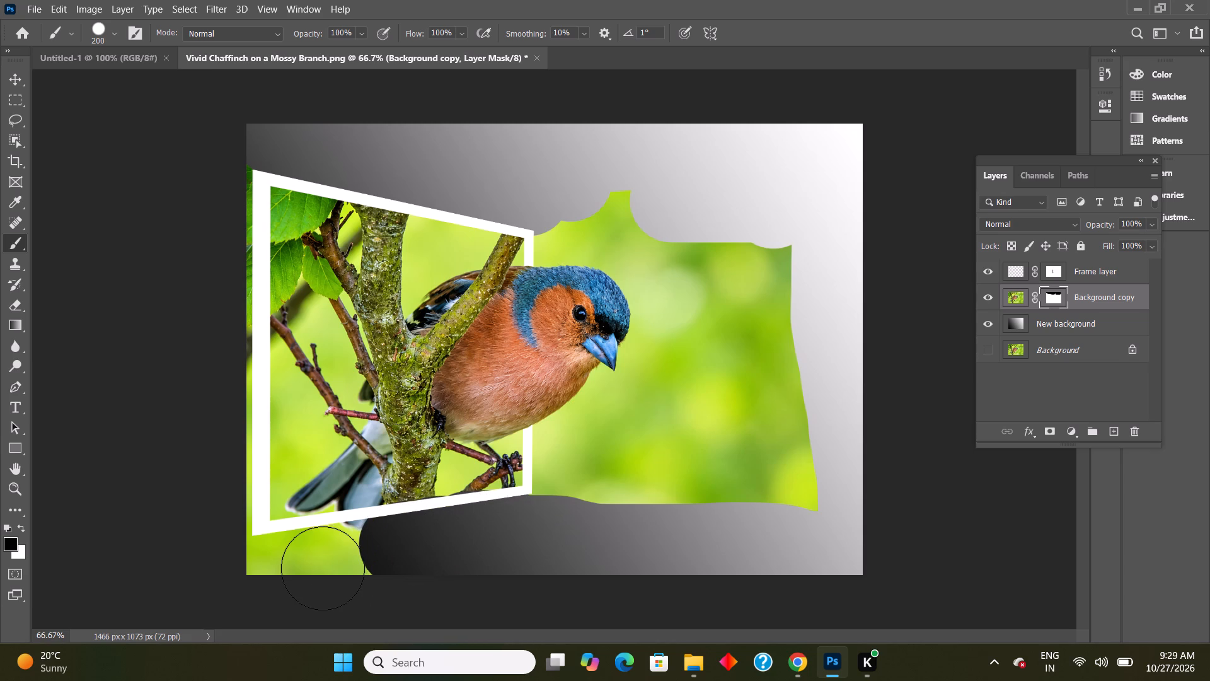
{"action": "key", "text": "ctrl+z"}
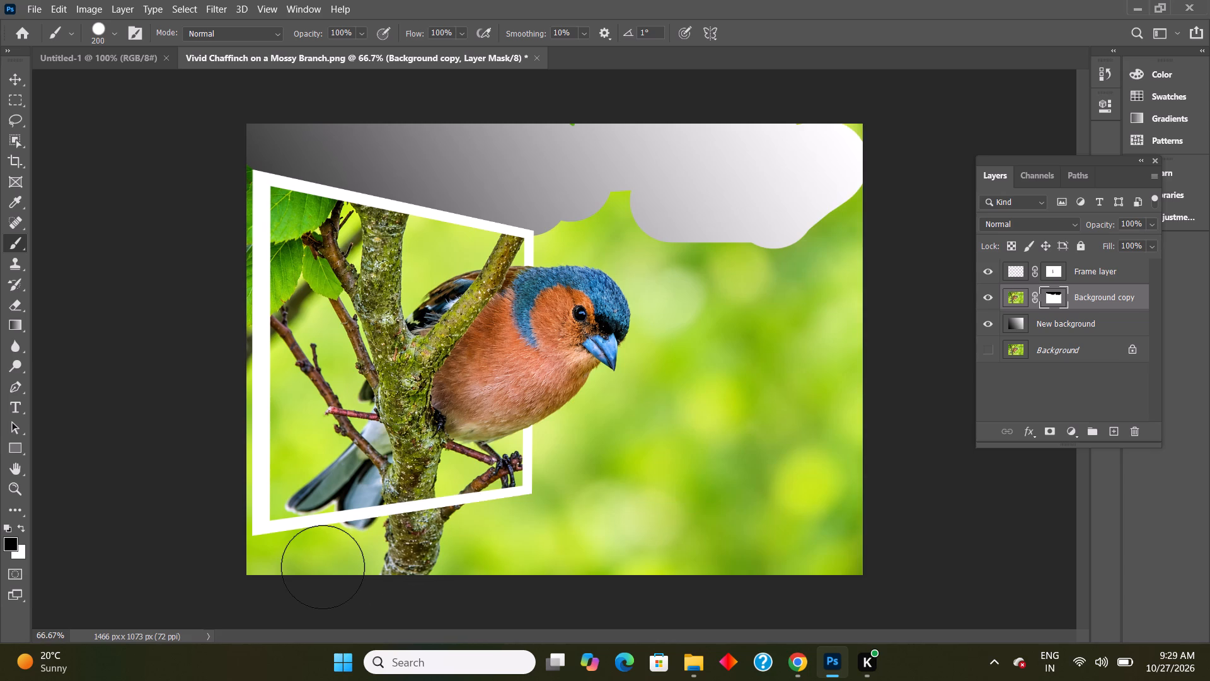
Paint black on the Background copy mask to hide the photo's right-hand side, from beyond the bird's beak to the image edge.
{"action": "left_click_drag", "start_coordinate": [684, 198], "coordinate": [734, 351]}
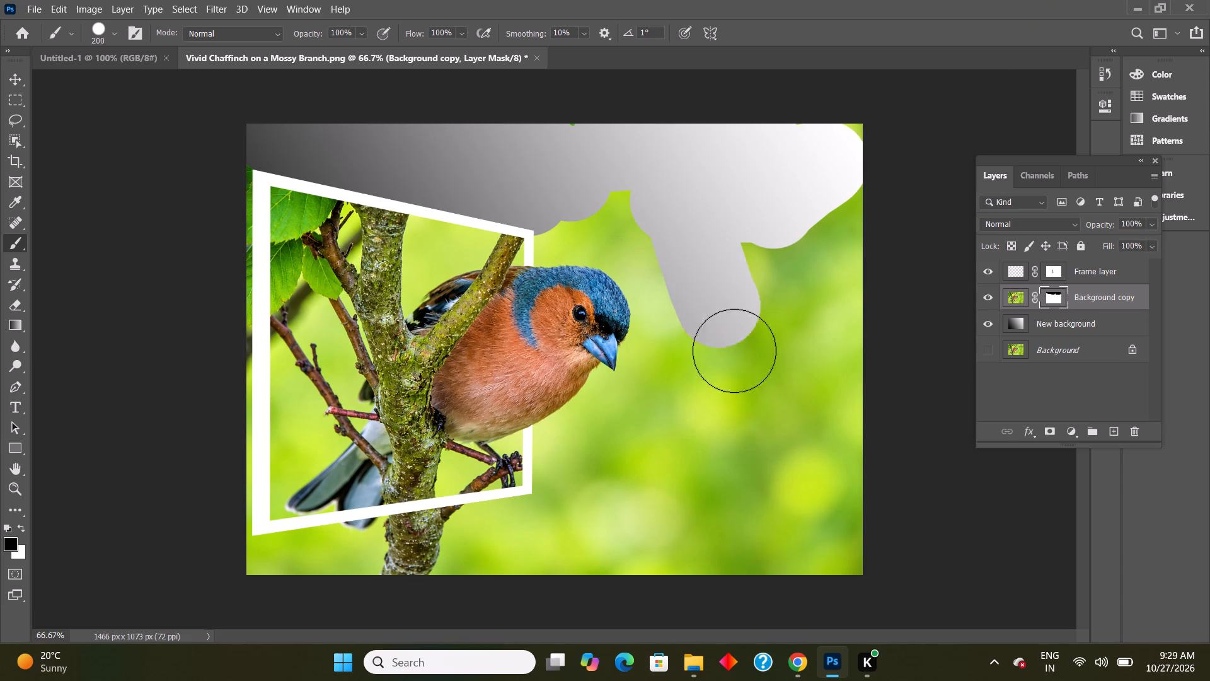
{"action": "left_click_drag", "start_coordinate": [734, 351], "coordinate": [827, 419]}
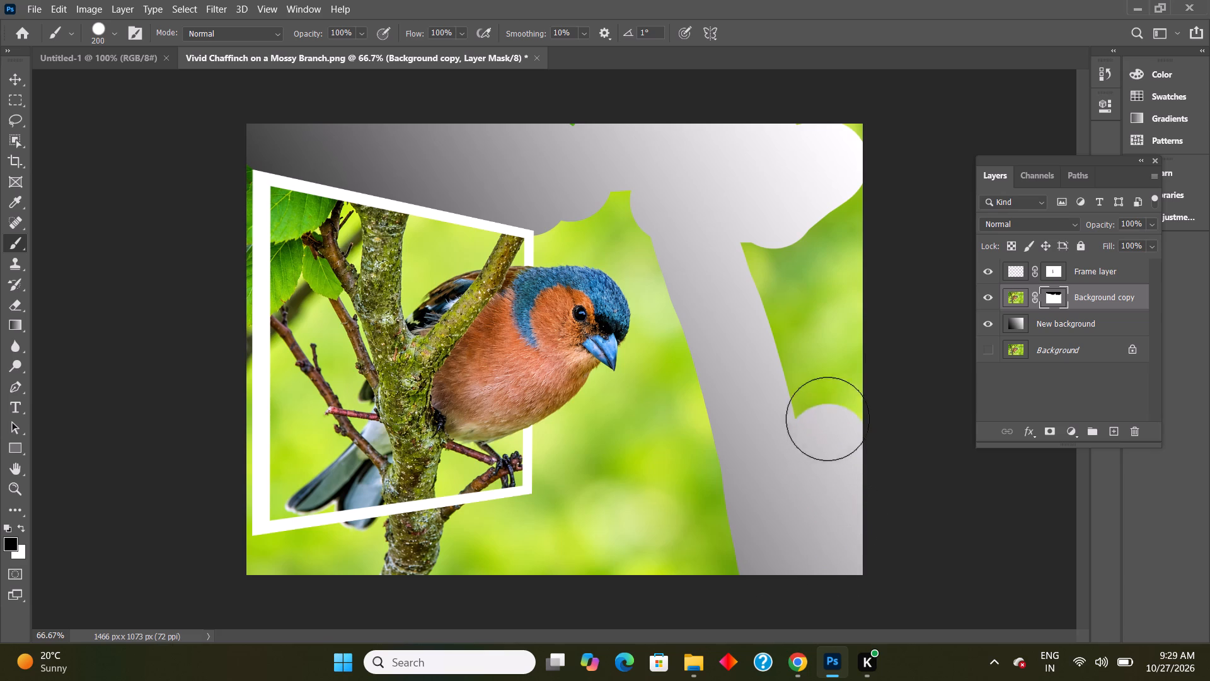
{"action": "left_click_drag", "start_coordinate": [827, 419], "coordinate": [938, 0]}
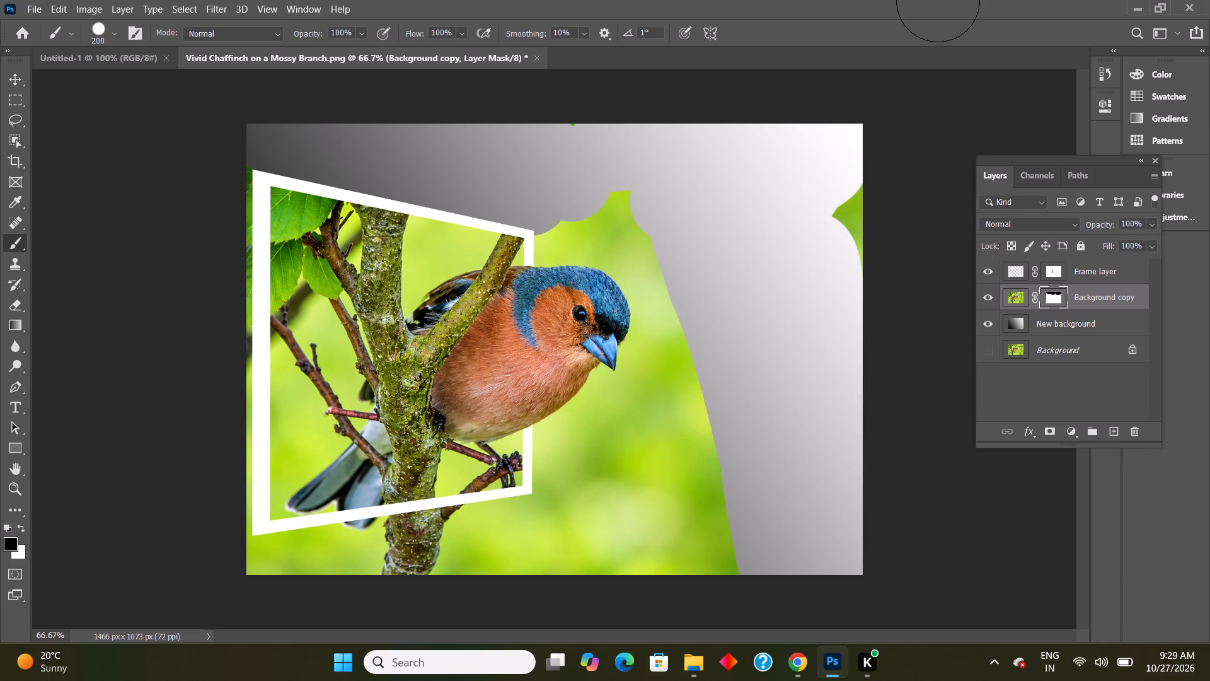
{"action": "left_click_drag", "start_coordinate": [938, 0], "coordinate": [830, 395]}
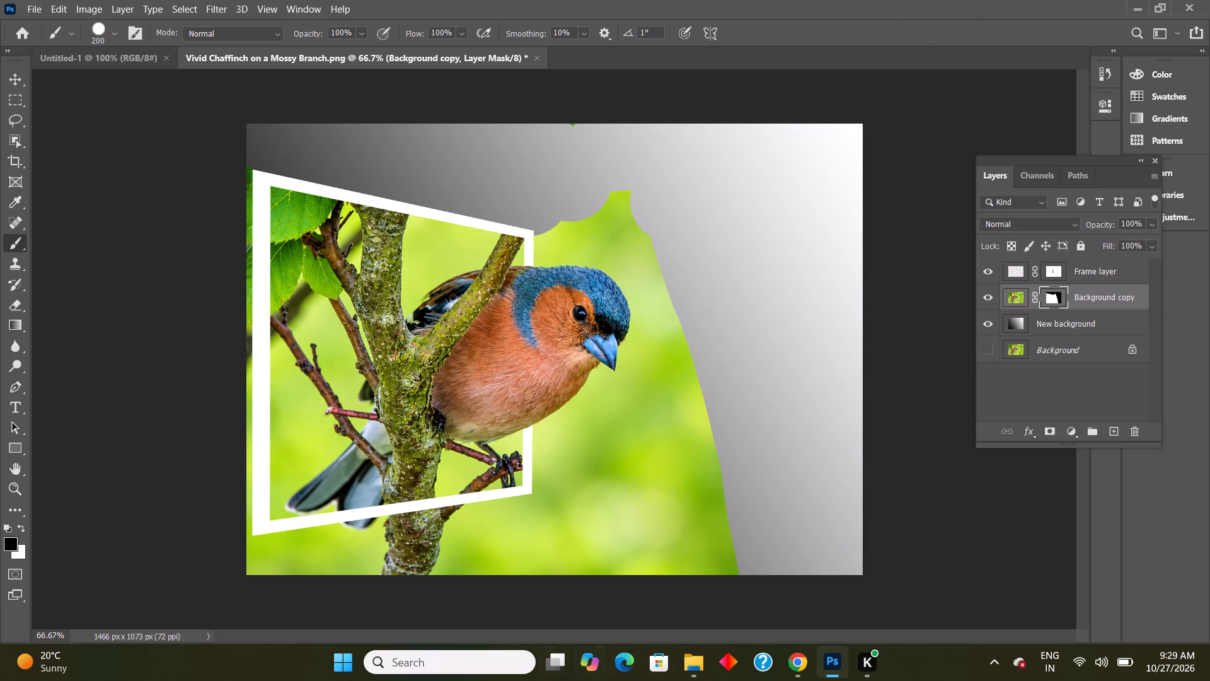
Mask out the photo's bottom strip below the white frame, including the trunk base, tail tip and lower-left corner.
{"action": "left_click_drag", "start_coordinate": [438, 581], "coordinate": [774, 567]}
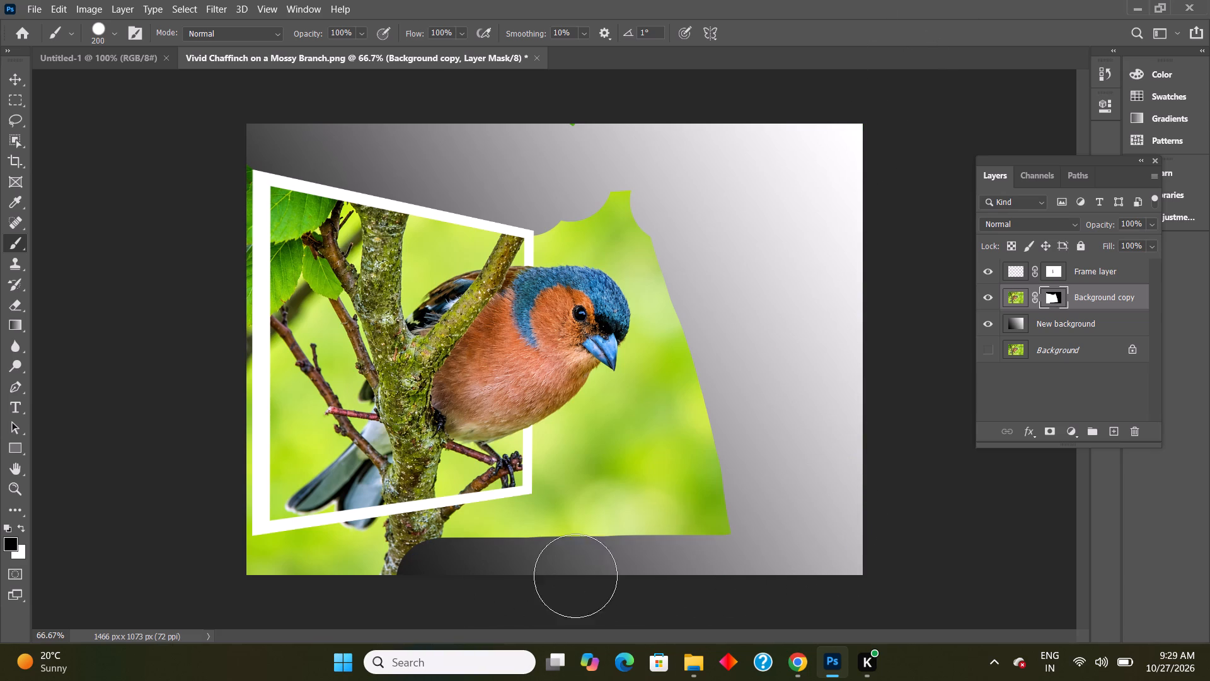
{"action": "left_click_drag", "start_coordinate": [306, 564], "coordinate": [349, 564]}
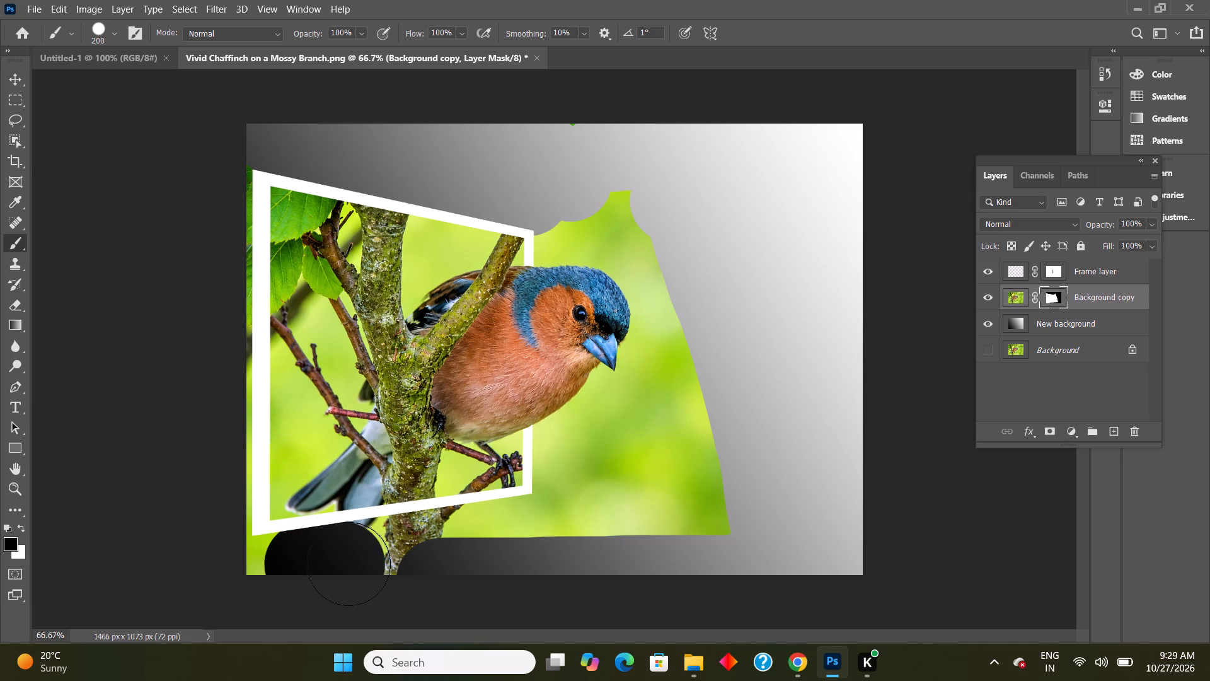
{"action": "left_click_drag", "start_coordinate": [349, 564], "coordinate": [388, 553]}
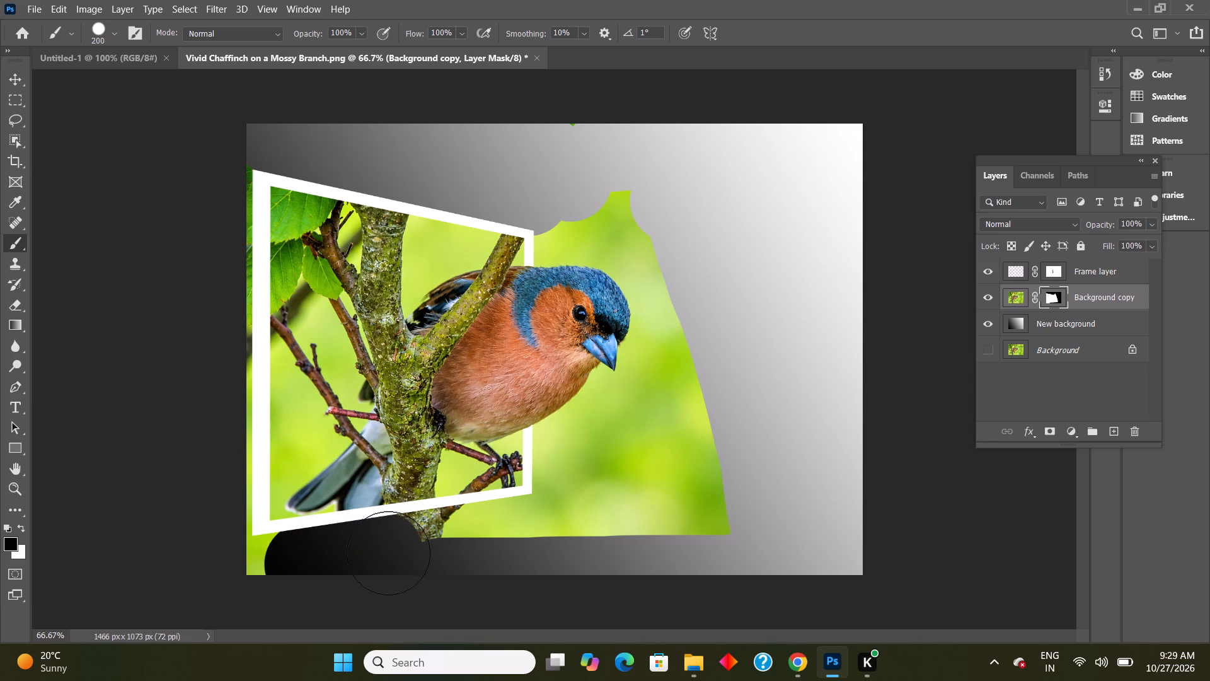
{"action": "left_click_drag", "start_coordinate": [388, 553], "coordinate": [463, 547]}
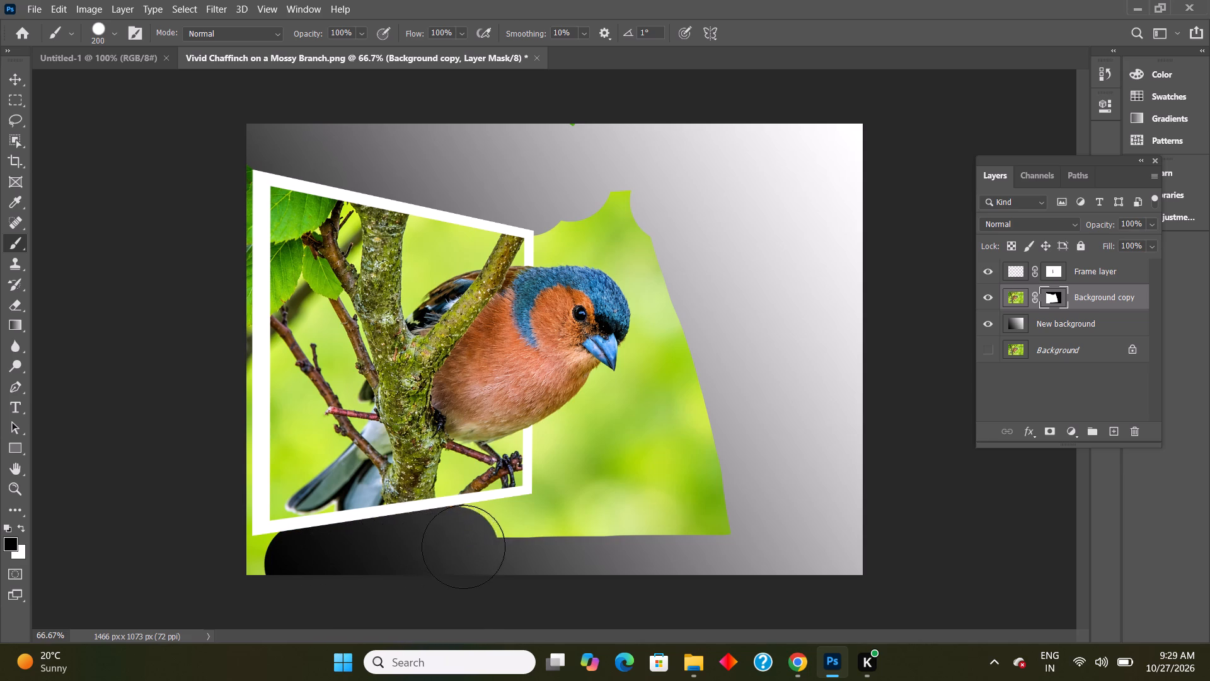
{"action": "left_click_drag", "start_coordinate": [463, 547], "coordinate": [527, 532]}
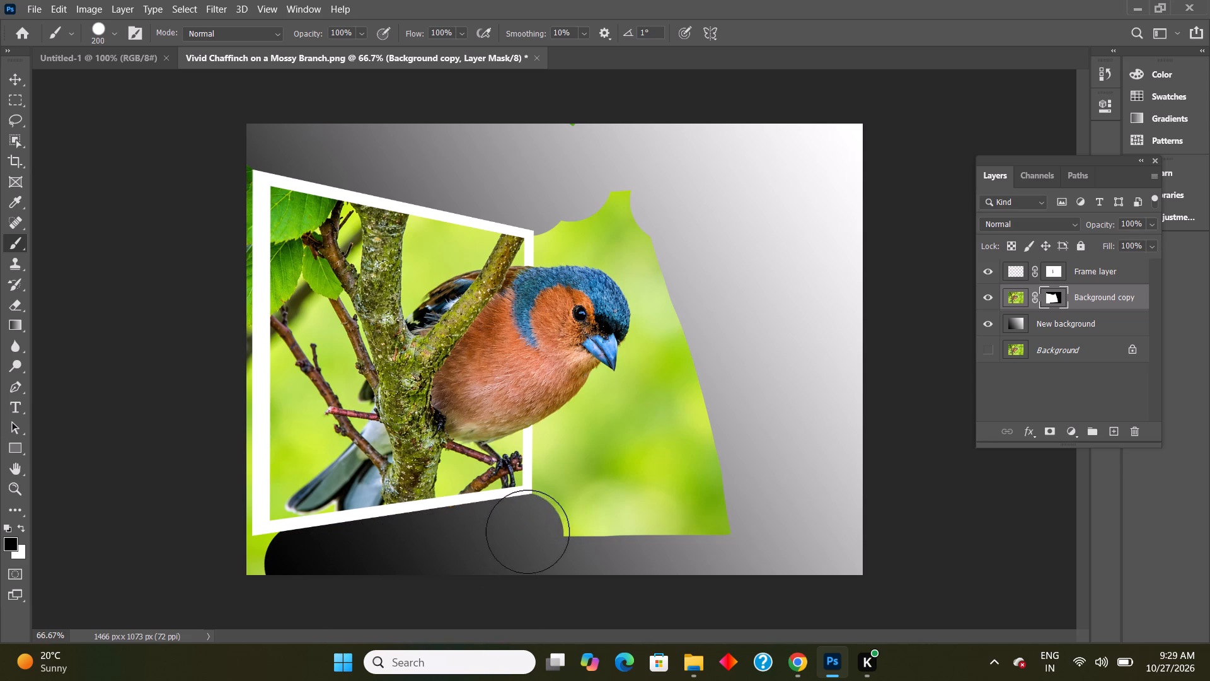
{"action": "left_click_drag", "start_coordinate": [527, 532], "coordinate": [531, 548]}
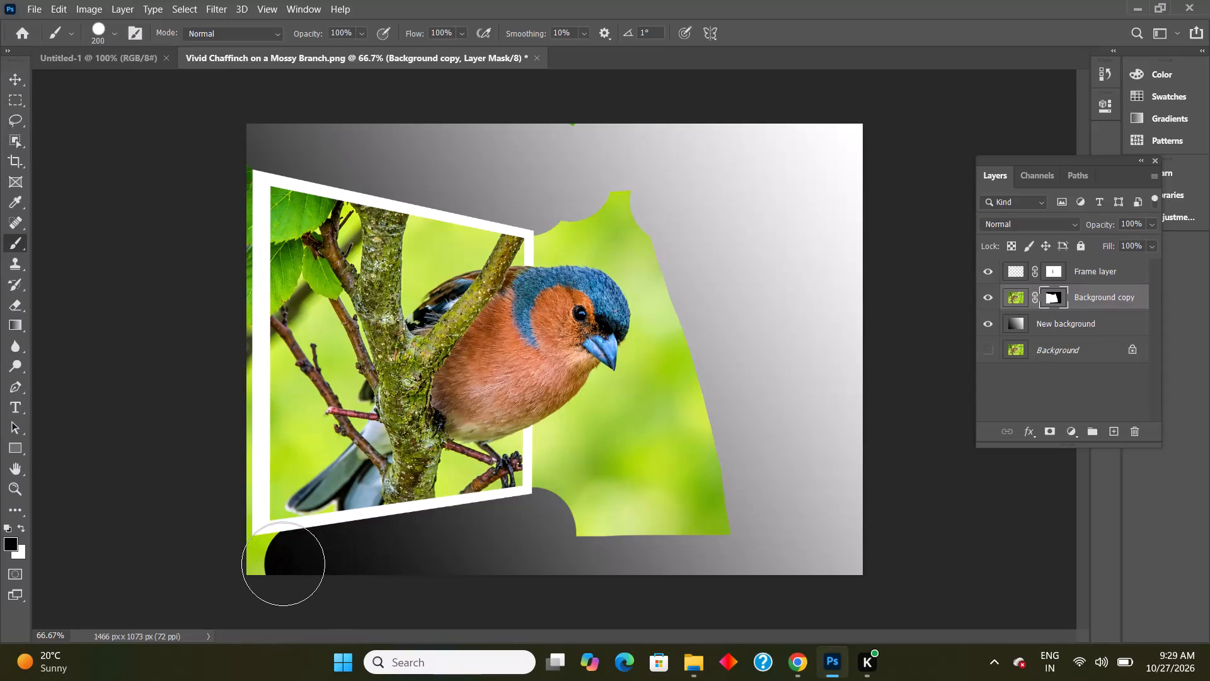
{"action": "left_click_drag", "start_coordinate": [258, 566], "coordinate": [253, 567]}
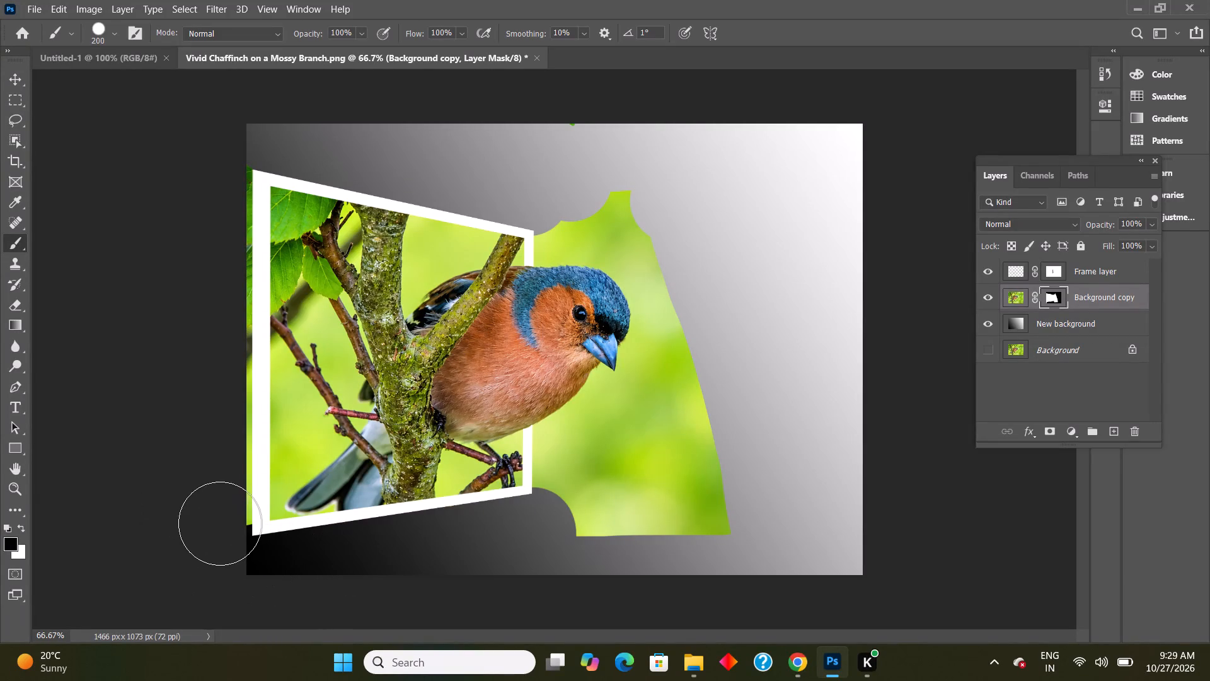
Mask out the narrow strip of photo between the white frame's left side and the image edge.
{"action": "left_click_drag", "start_coordinate": [219, 523], "coordinate": [224, 492]}
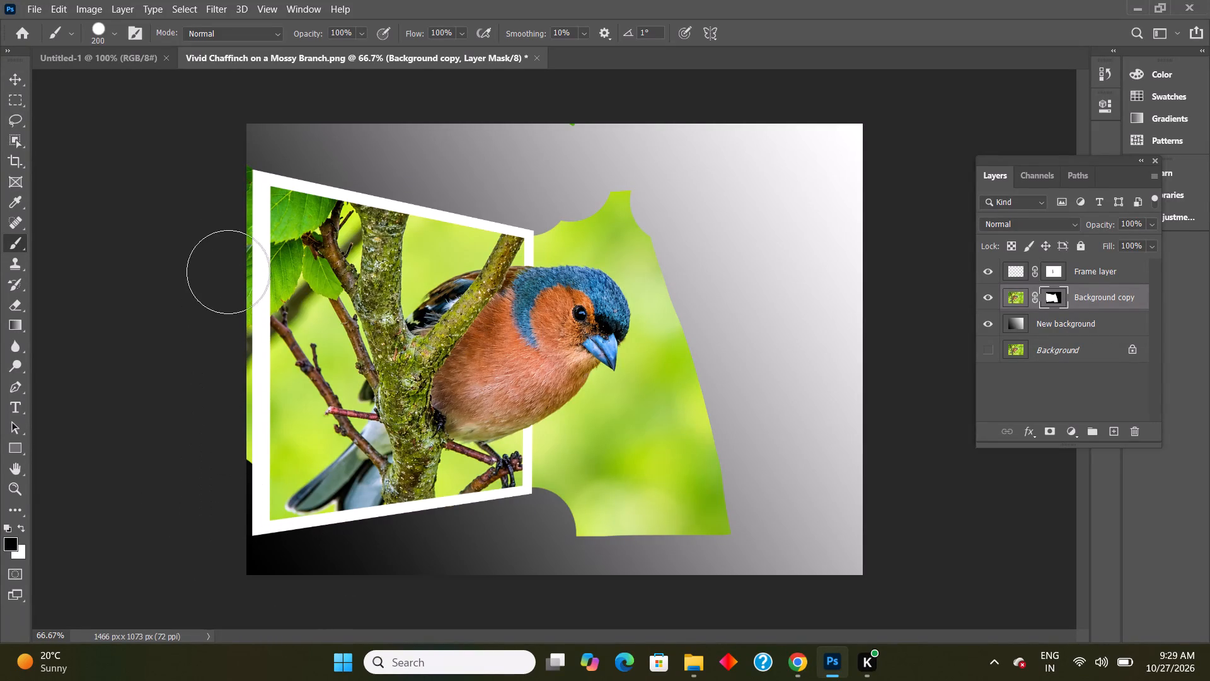
{"action": "left_click", "coordinate": [217, 182]}
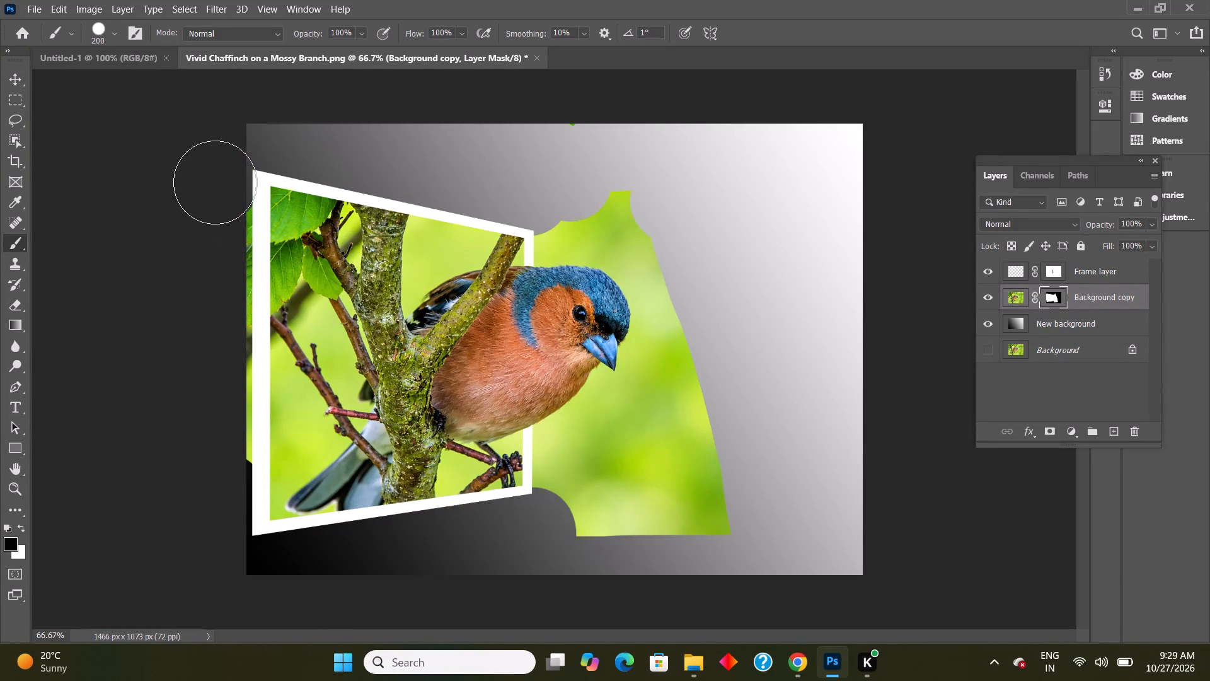
{"action": "left_click_drag", "start_coordinate": [218, 201], "coordinate": [219, 259]}
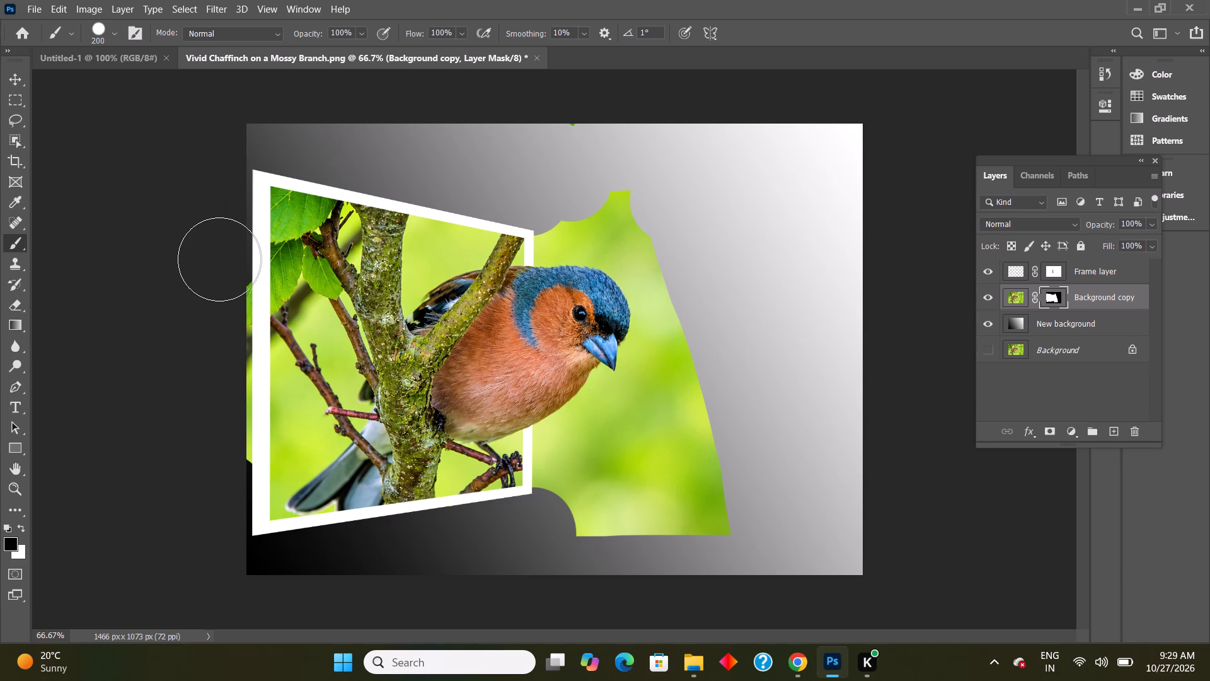
{"action": "left_click_drag", "start_coordinate": [219, 259], "coordinate": [218, 323]}
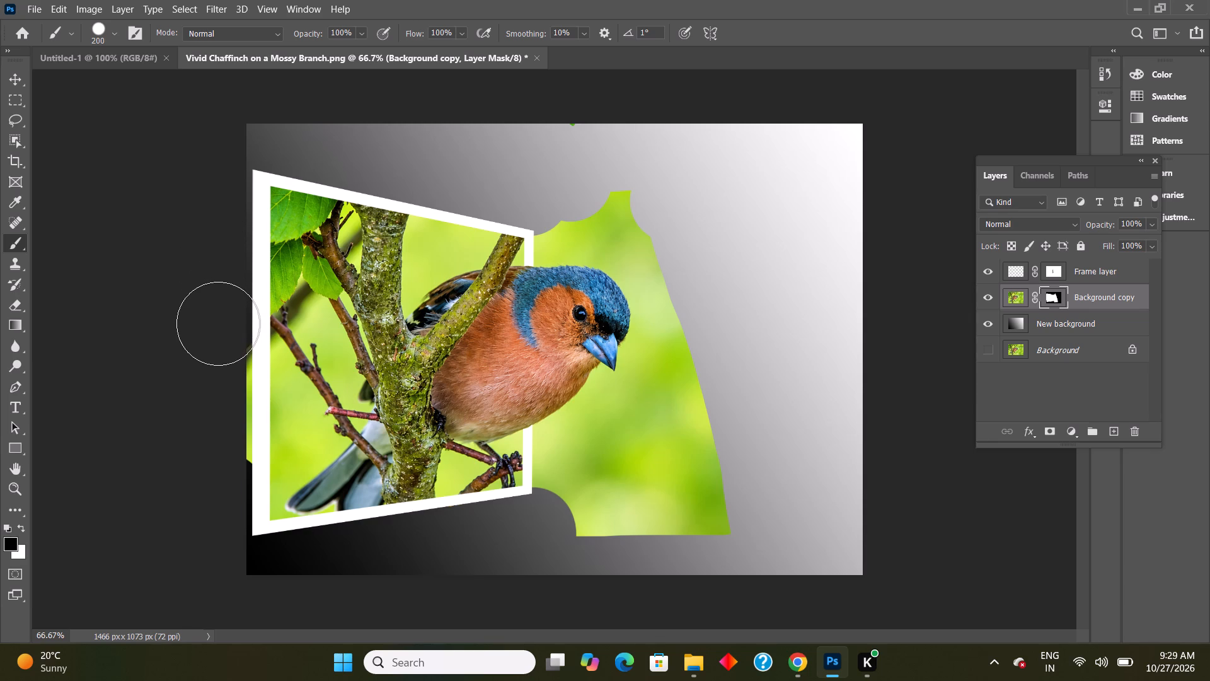
{"action": "left_click_drag", "start_coordinate": [218, 323], "coordinate": [210, 443]}
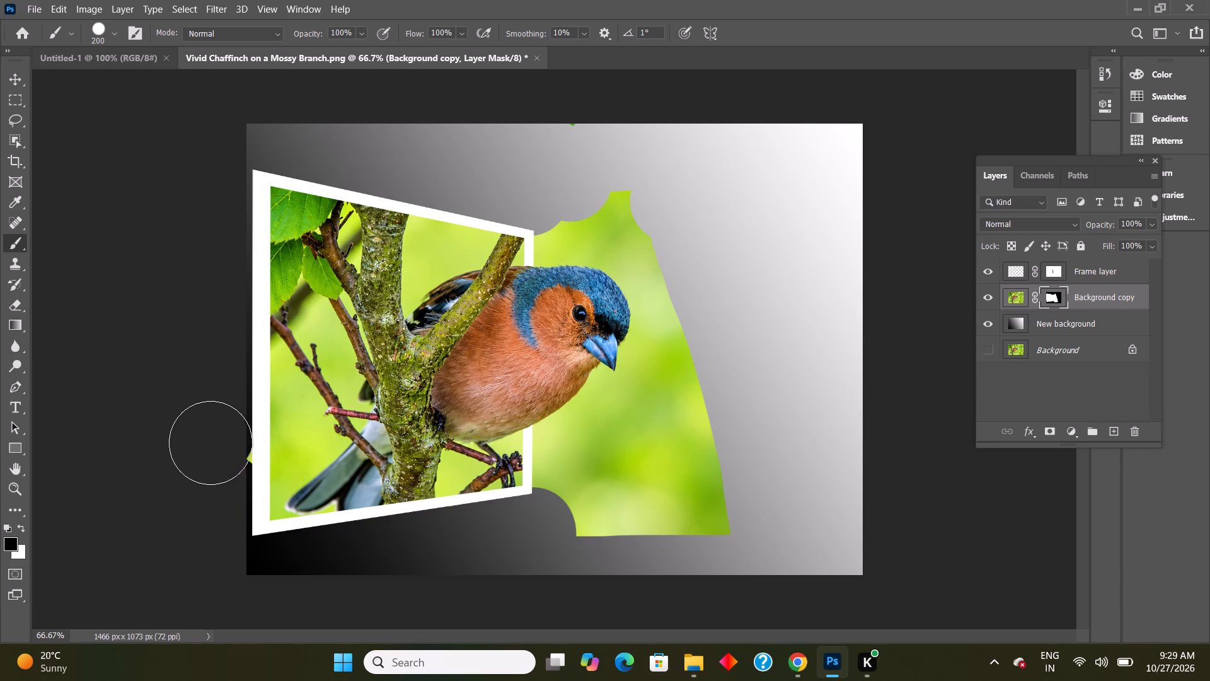
{"action": "left_click_drag", "start_coordinate": [210, 443], "coordinate": [212, 461]}
{"action": "left_click_drag", "start_coordinate": [212, 461], "coordinate": [216, 457]}
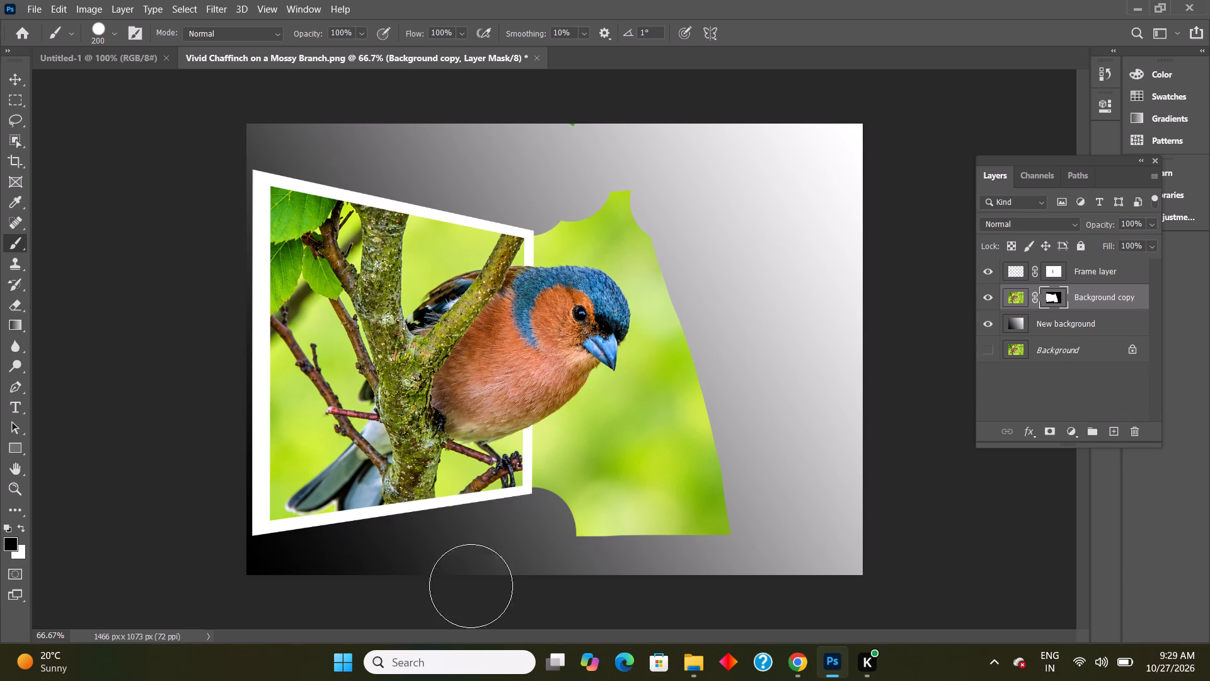
Mask the green area outside the frame's right side up to a loose margin around the bird's head and chest.
{"action": "left_click_drag", "start_coordinate": [568, 469], "coordinate": [574, 477]}
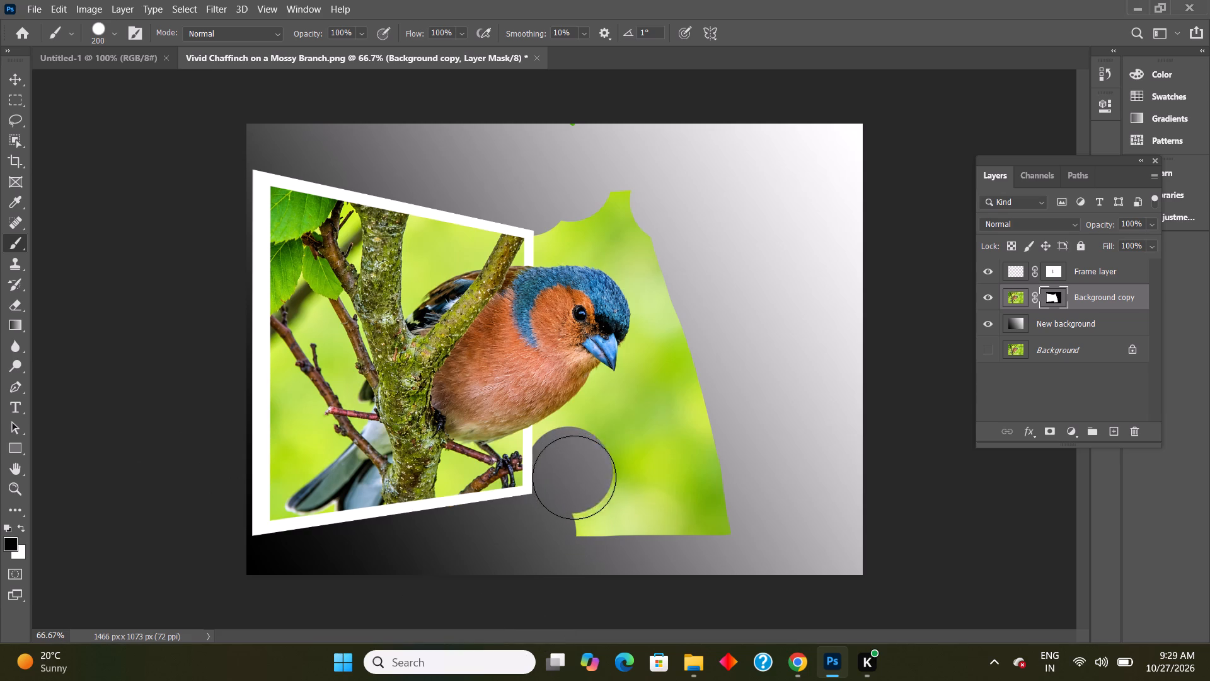
{"action": "left_click_drag", "start_coordinate": [574, 477], "coordinate": [701, 441]}
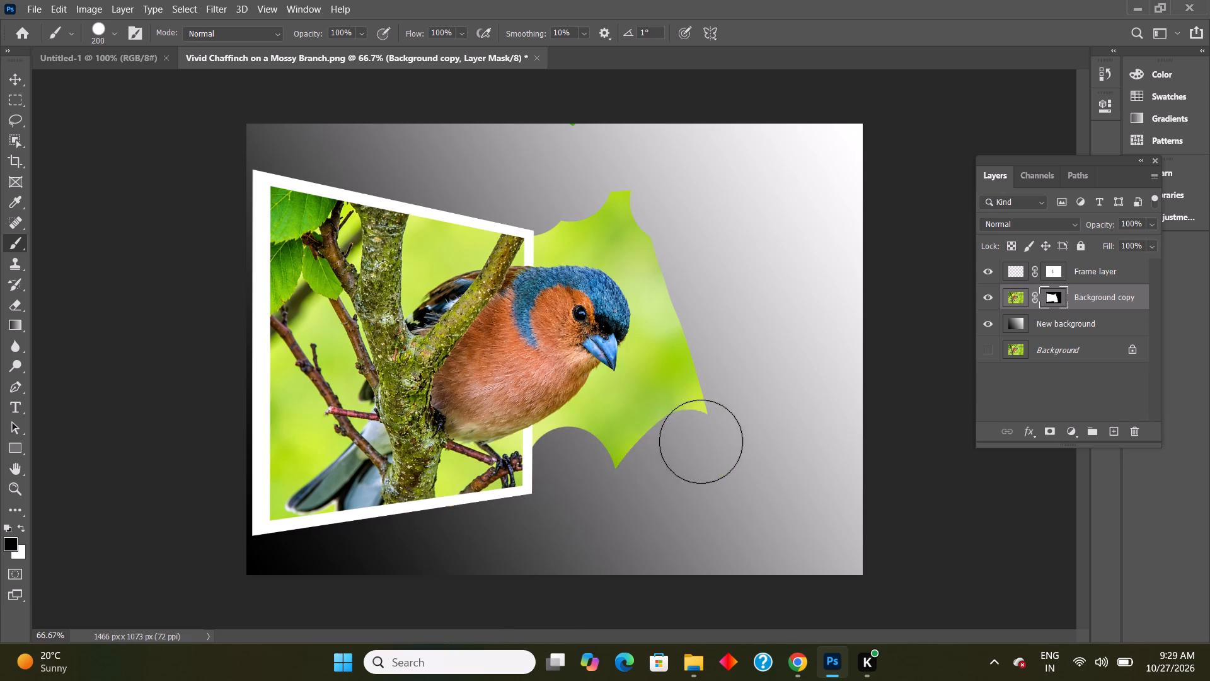
{"action": "left_click_drag", "start_coordinate": [701, 441], "coordinate": [692, 377]}
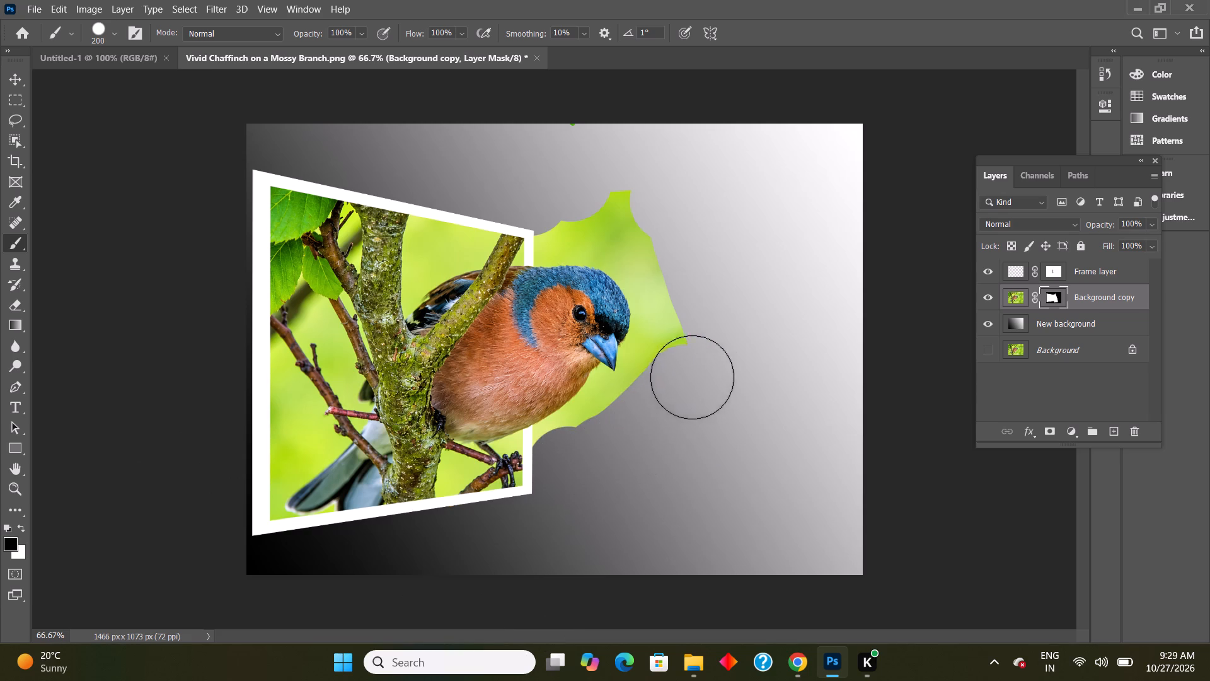
{"action": "left_click_drag", "start_coordinate": [692, 377], "coordinate": [635, 210]}
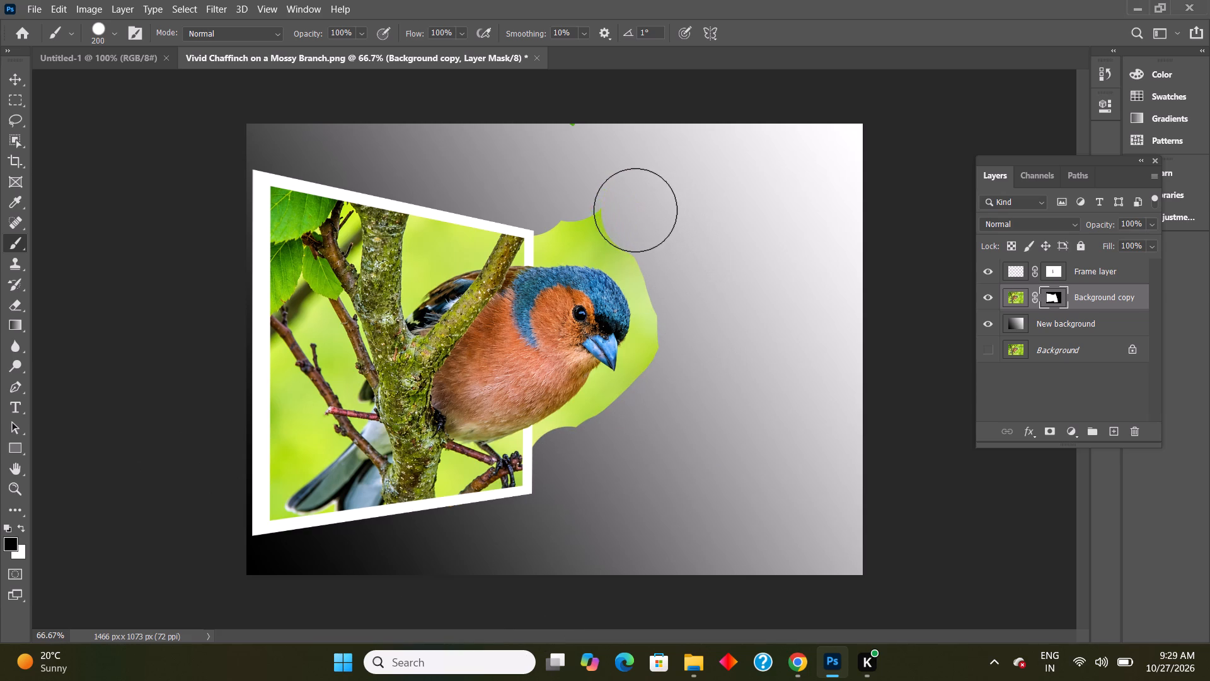
{"action": "left_click_drag", "start_coordinate": [635, 210], "coordinate": [575, 202]}
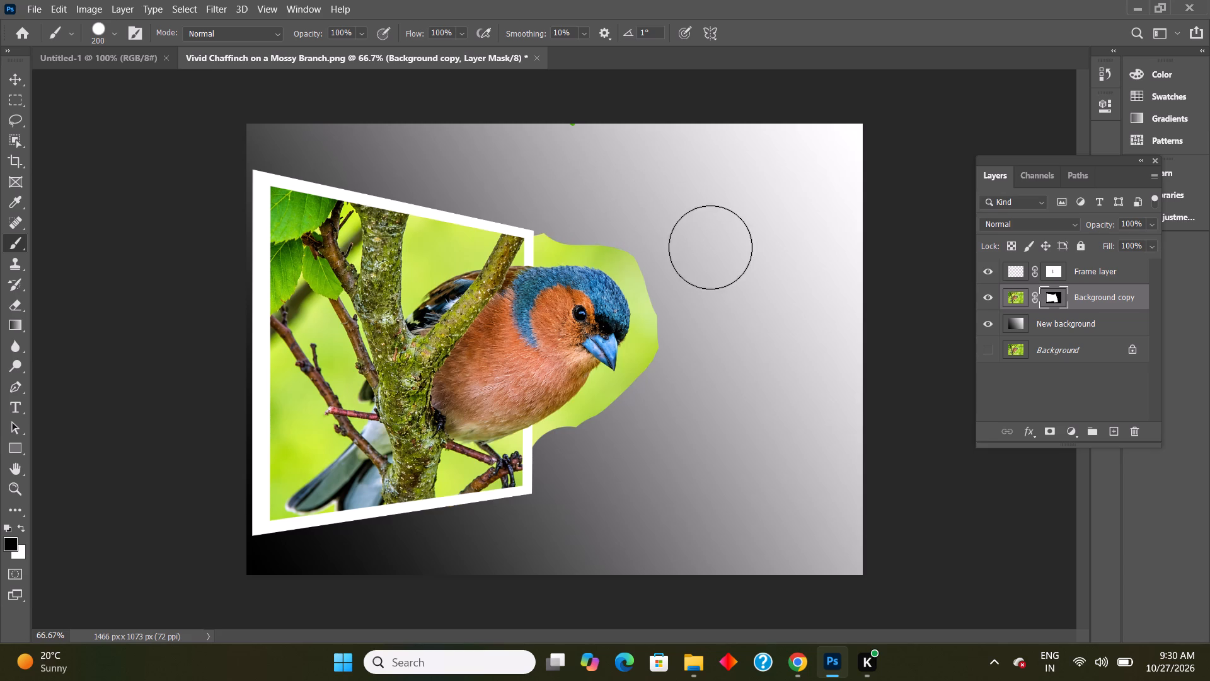
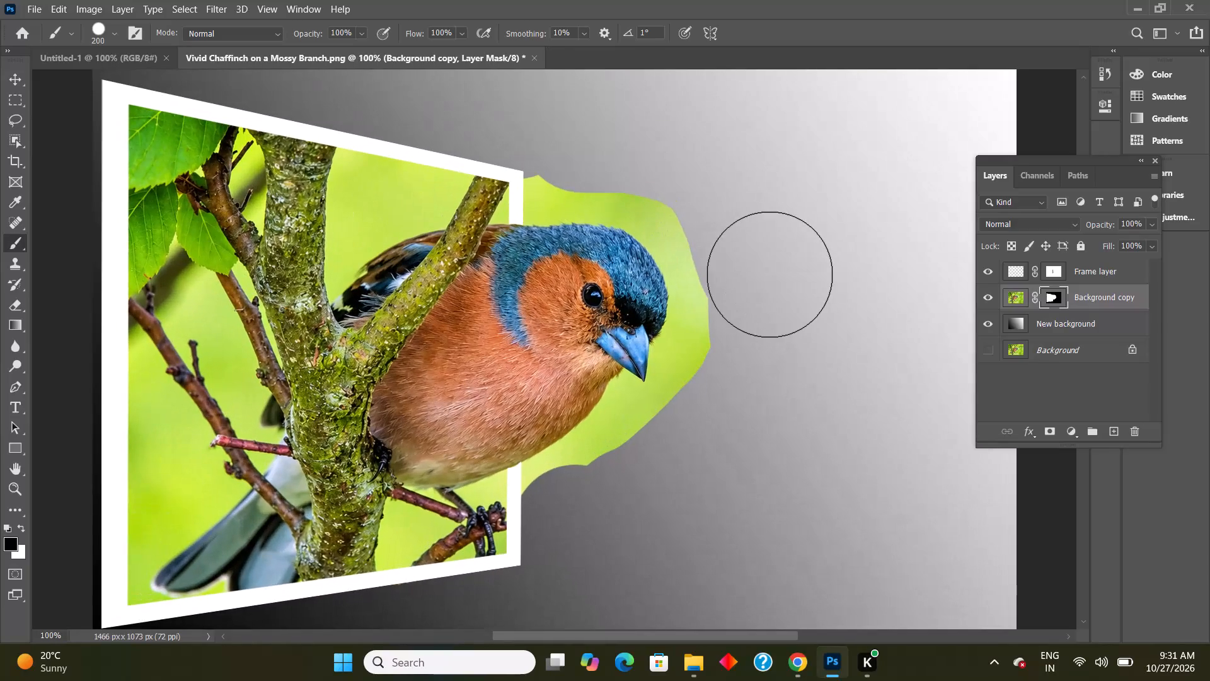
Trim the green margin above the chaffinch's head on the Background copy mask, using a 100 px black brush.
{"action": "key", "text": "ctrl+plus"}
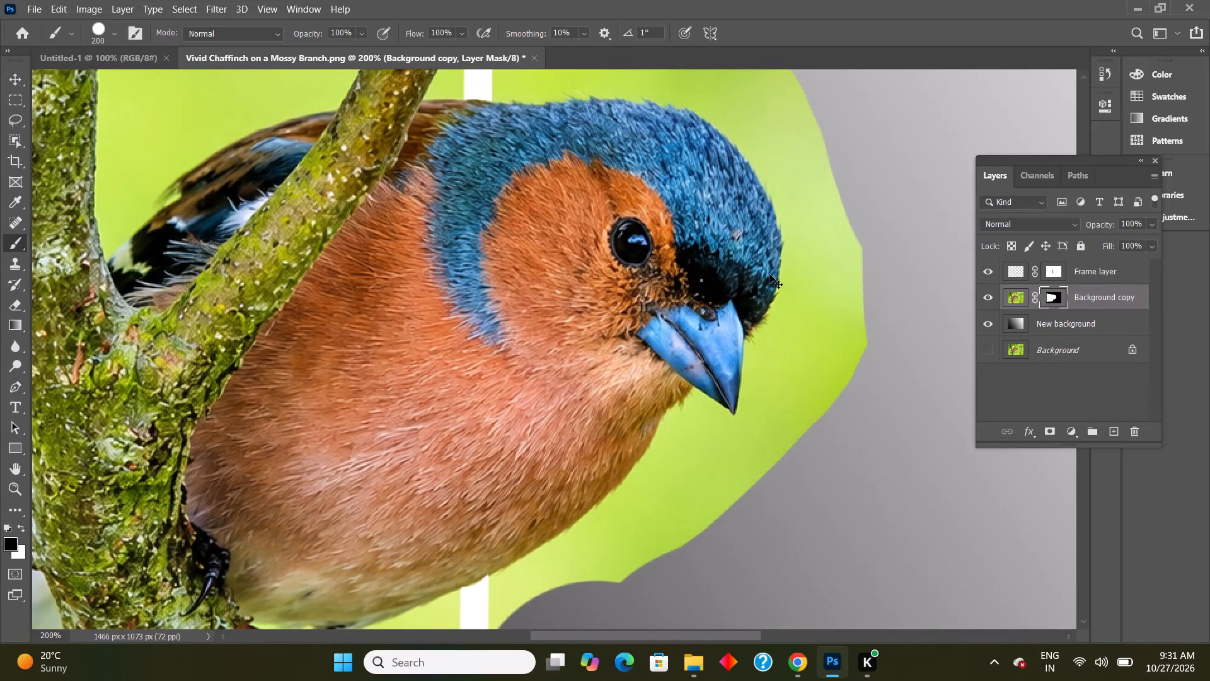
{"action": "key", "text": "ctrl+minus"}
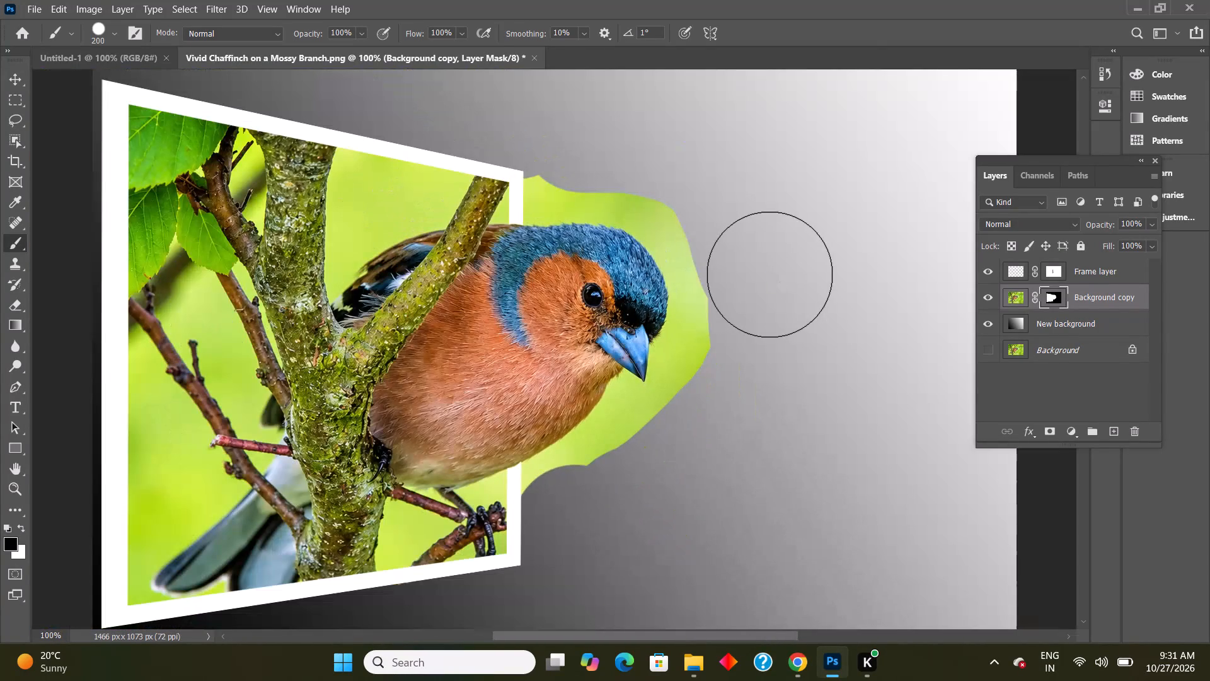
{"action": "type", "text": "[[[["}
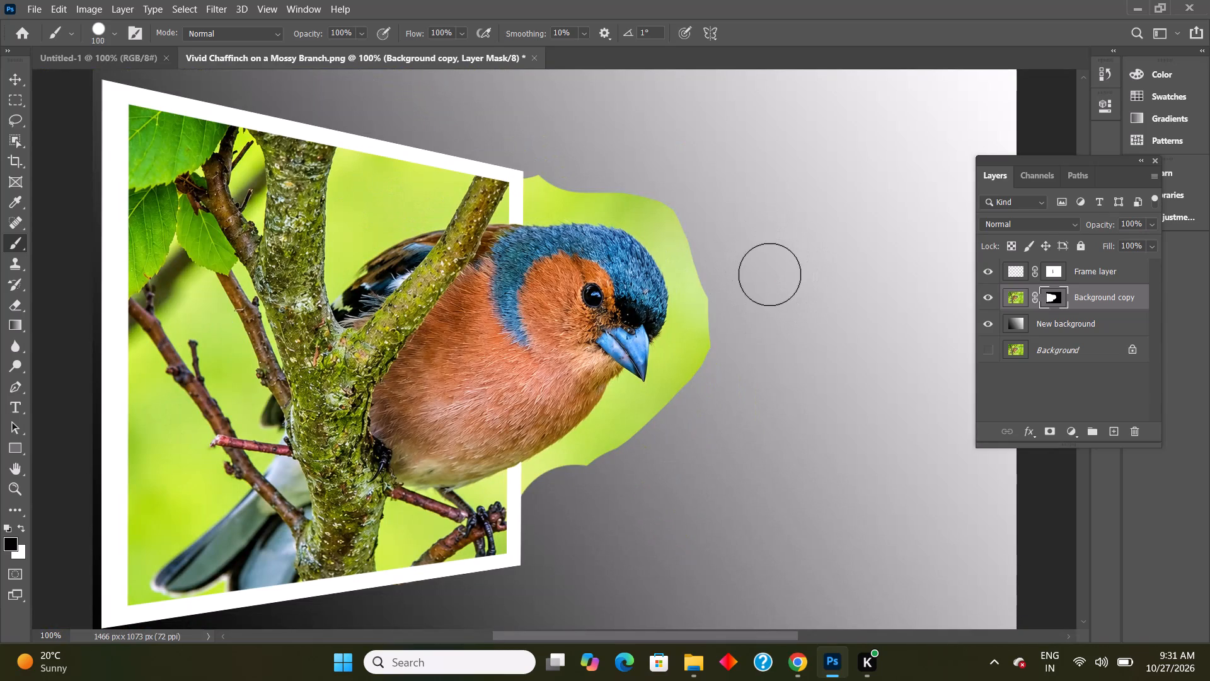
{"action": "left_click", "coordinate": [548, 182]}
{"action": "left_click", "coordinate": [563, 185]}
{"action": "left_click_drag", "start_coordinate": [594, 187], "coordinate": [601, 189]}
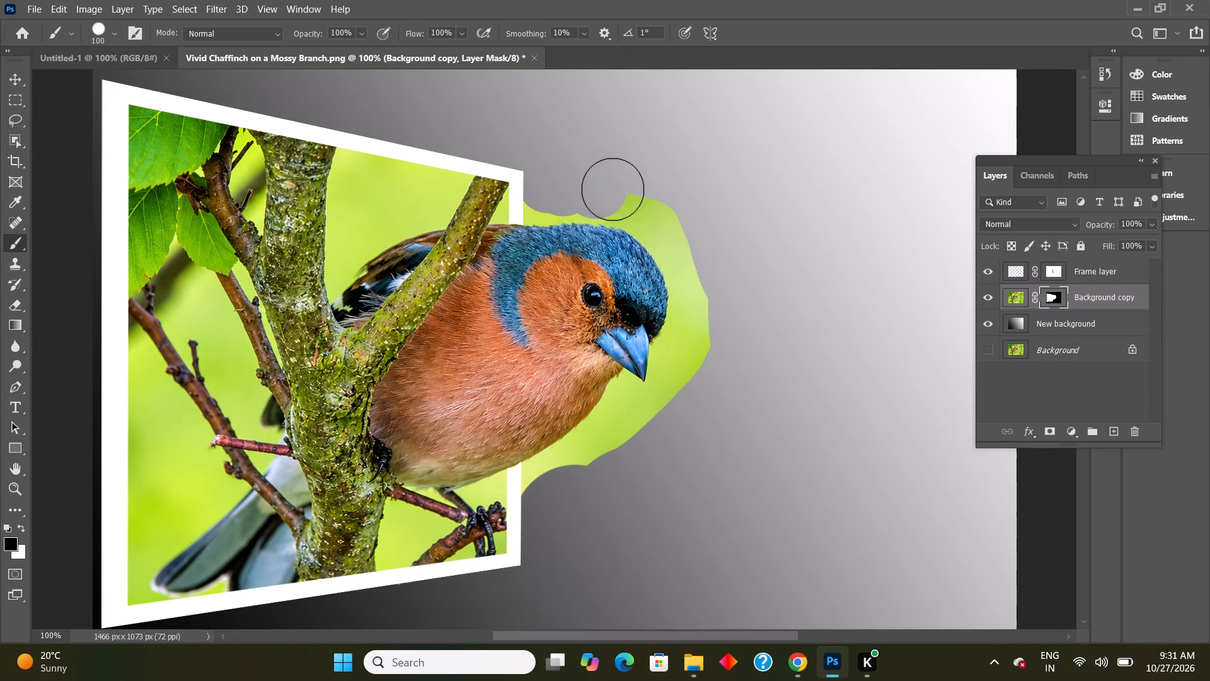
{"action": "left_click", "coordinate": [633, 189]}
{"action": "left_click", "coordinate": [665, 208]}
{"action": "left_click", "coordinate": [691, 239]}
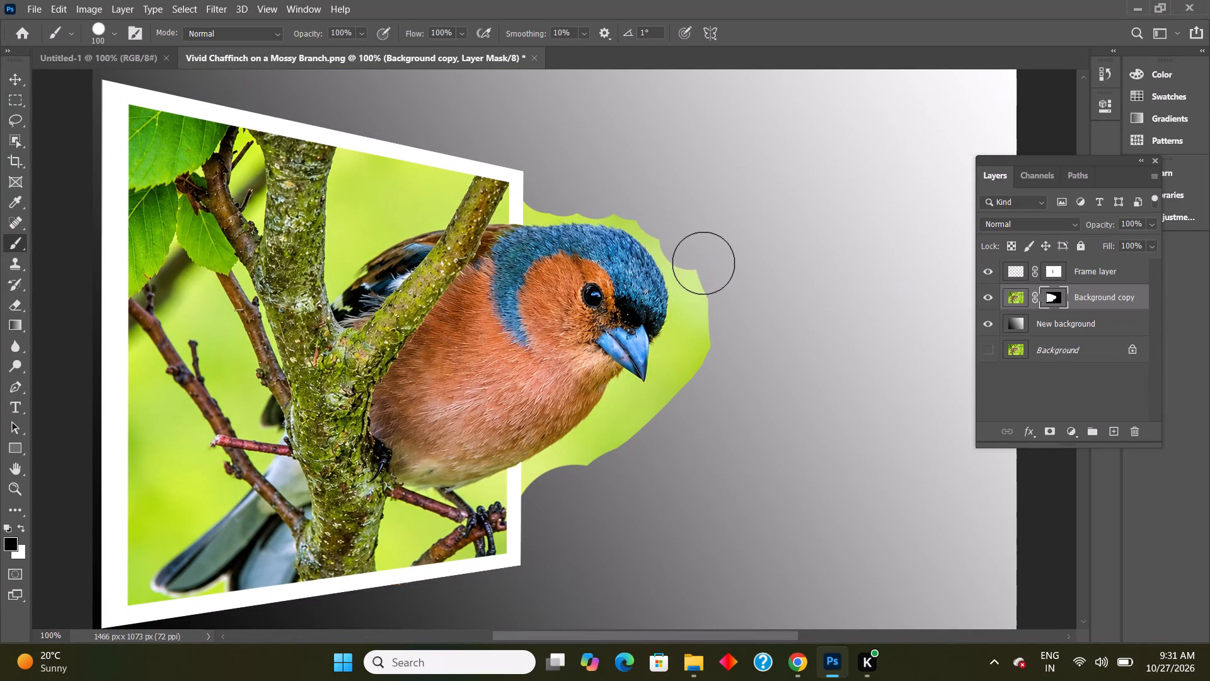
Mask more of the green margin in front of the beak and below the chest, back to the frame's right side.
{"action": "left_click", "coordinate": [706, 272]}
{"action": "left_click_drag", "start_coordinate": [711, 313], "coordinate": [711, 320]}
{"action": "left_click_drag", "start_coordinate": [711, 337], "coordinate": [699, 363]}
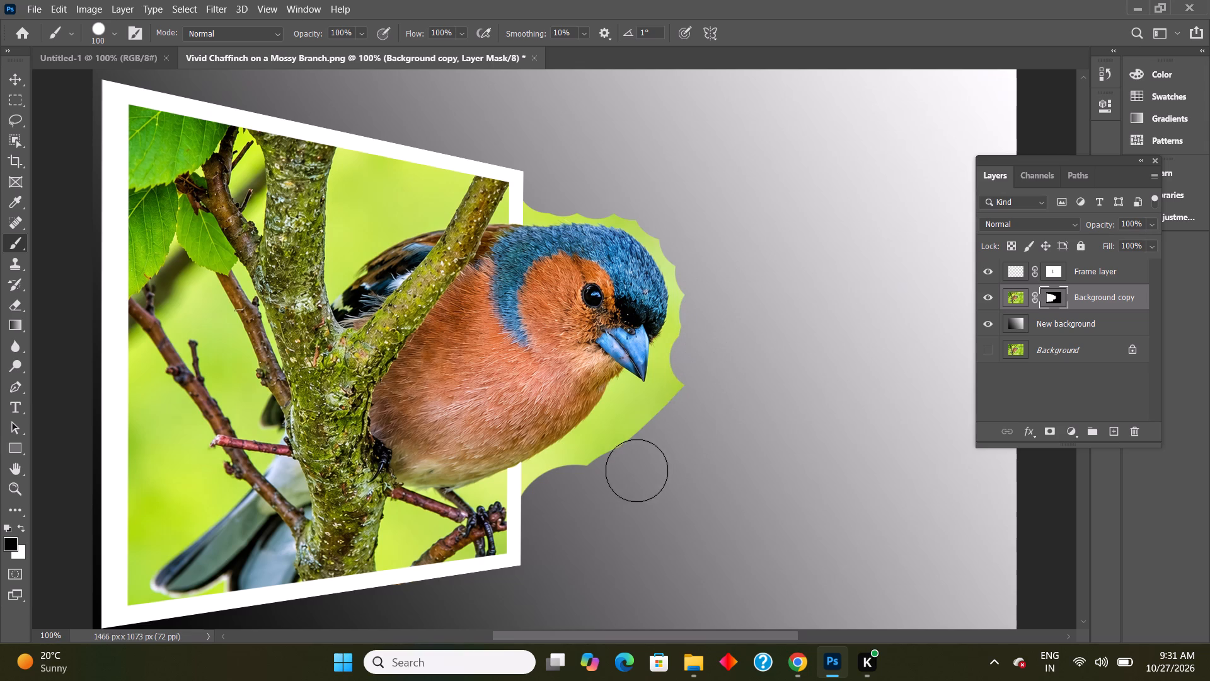
{"action": "left_click_drag", "start_coordinate": [640, 443], "coordinate": [577, 479]}
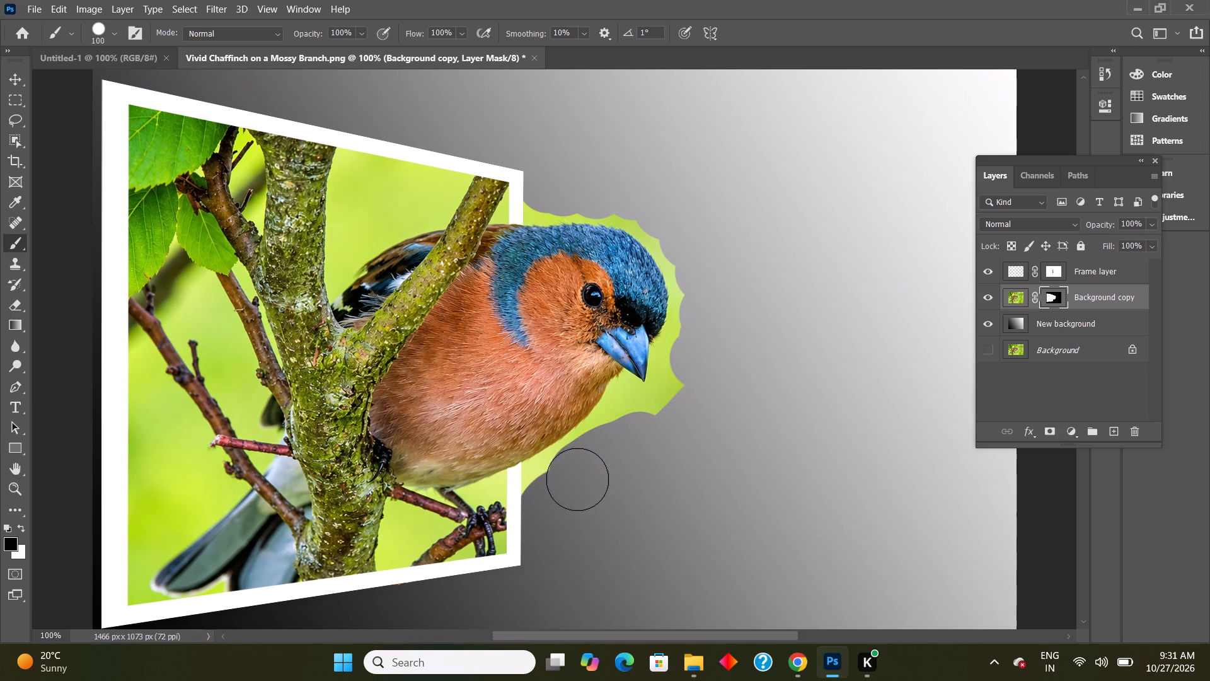
{"action": "left_click_drag", "start_coordinate": [577, 479], "coordinate": [550, 496]}
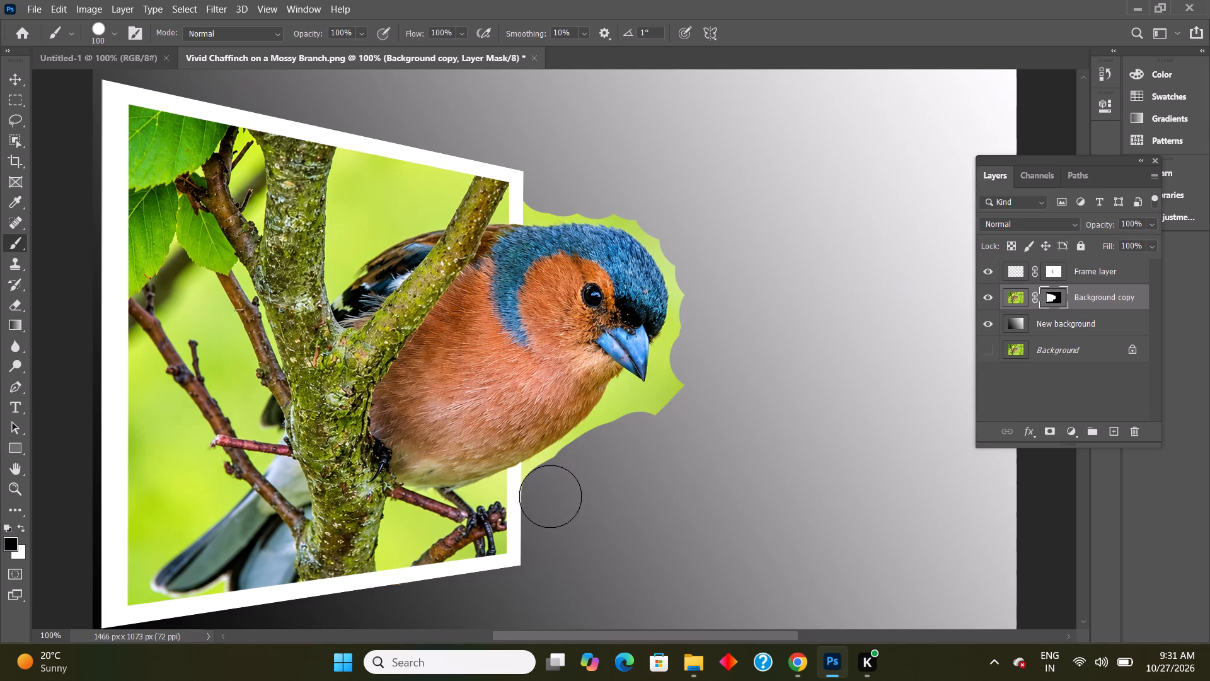
{"action": "left_click_drag", "start_coordinate": [550, 496], "coordinate": [548, 498]}
With a 30 px brush, start masking the green wedge where the belly crosses the frame's right side, undoing the last stroke.
{"action": "type", "text": "[[[[[[[["}
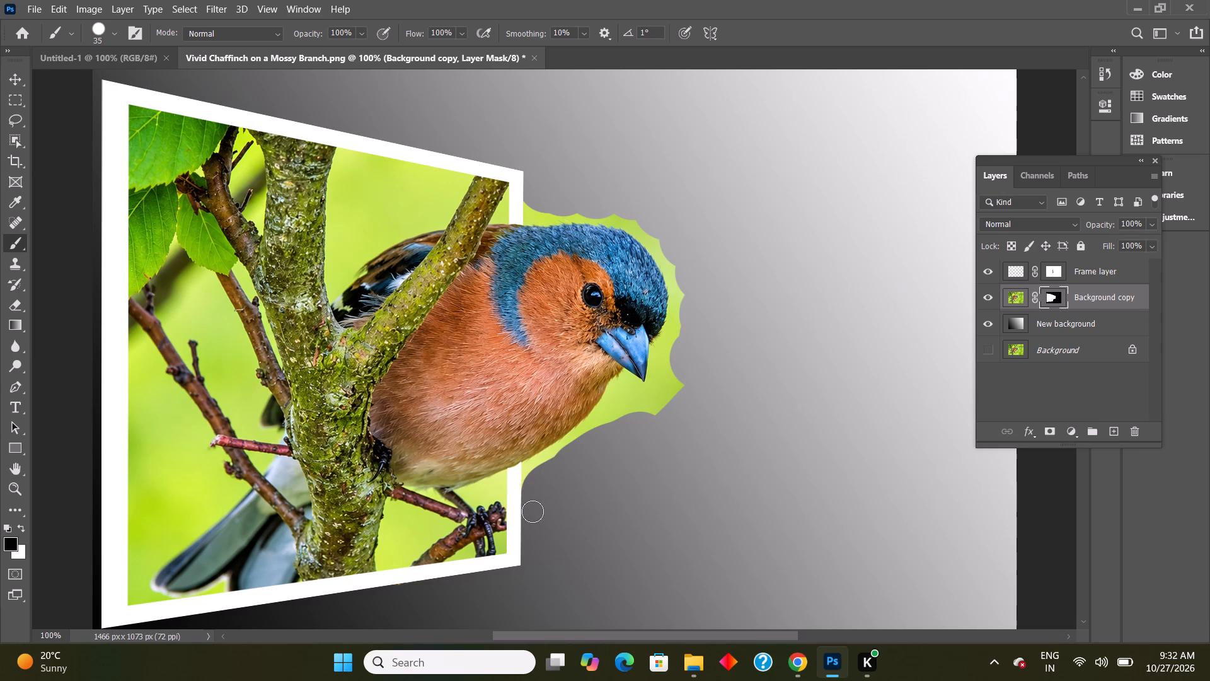
{"action": "key", "text": "minus"}
{"action": "key", "text": "ctrl+plus"}
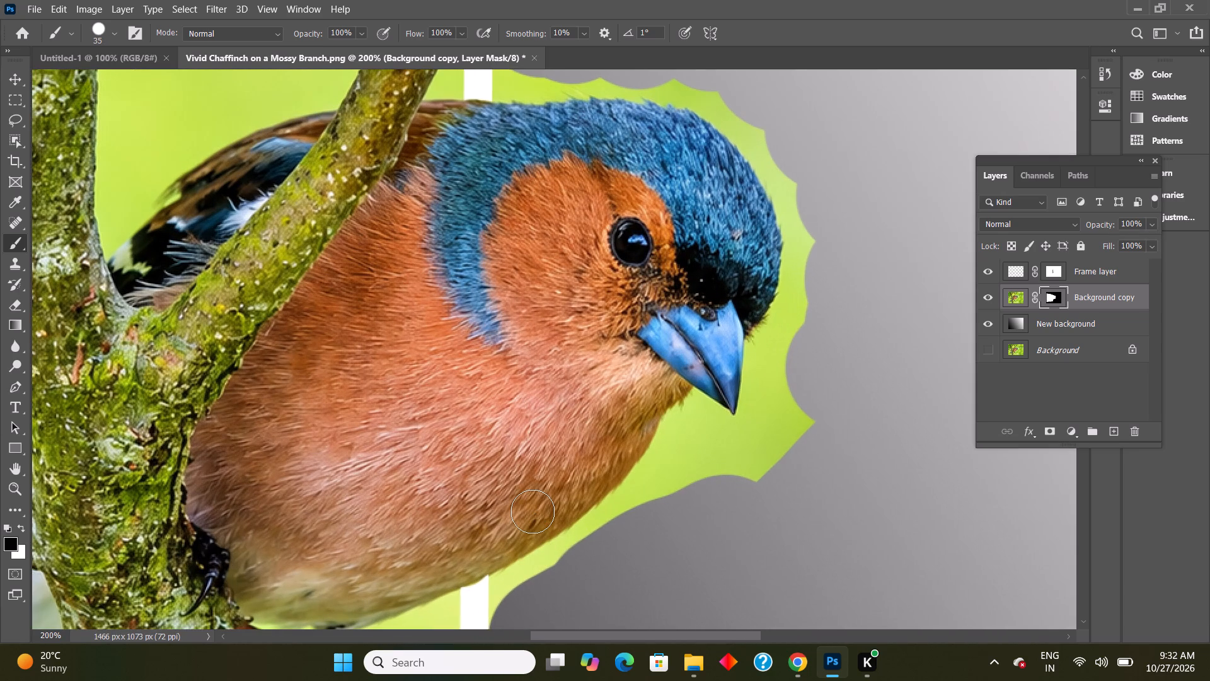
{"action": "scroll", "coordinate": [528, 371], "scroll_direction": "down", "scroll_amount": 8}
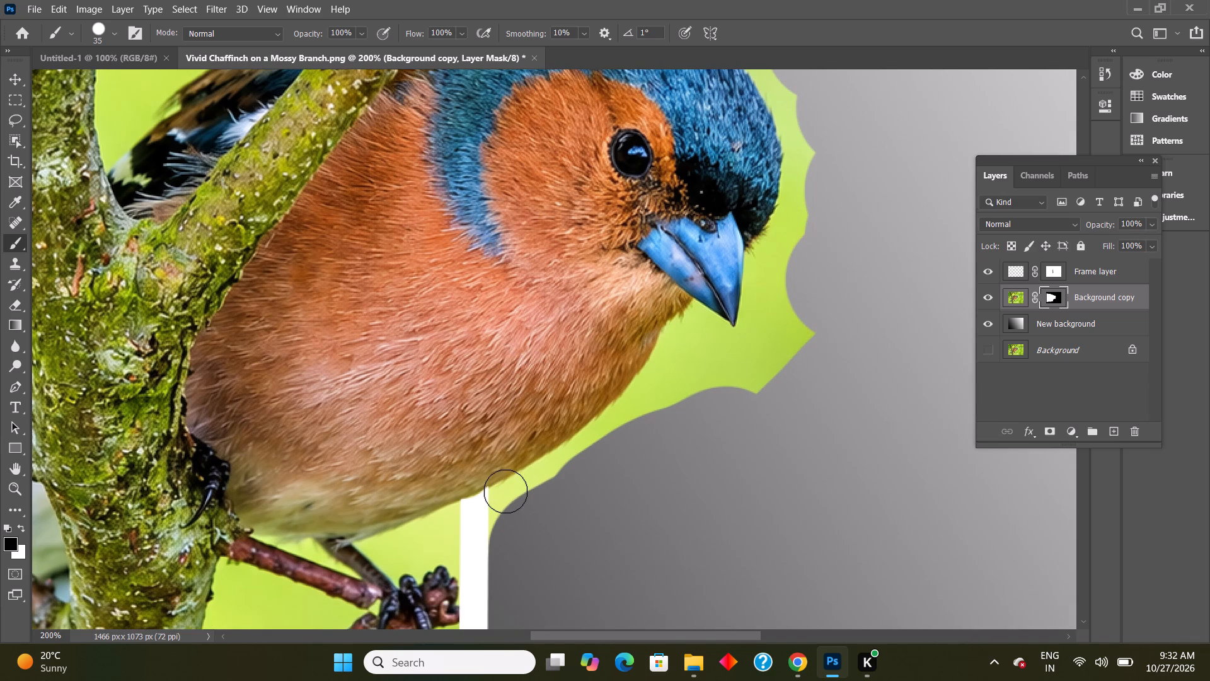
{"action": "key", "text": "bracketleft"}
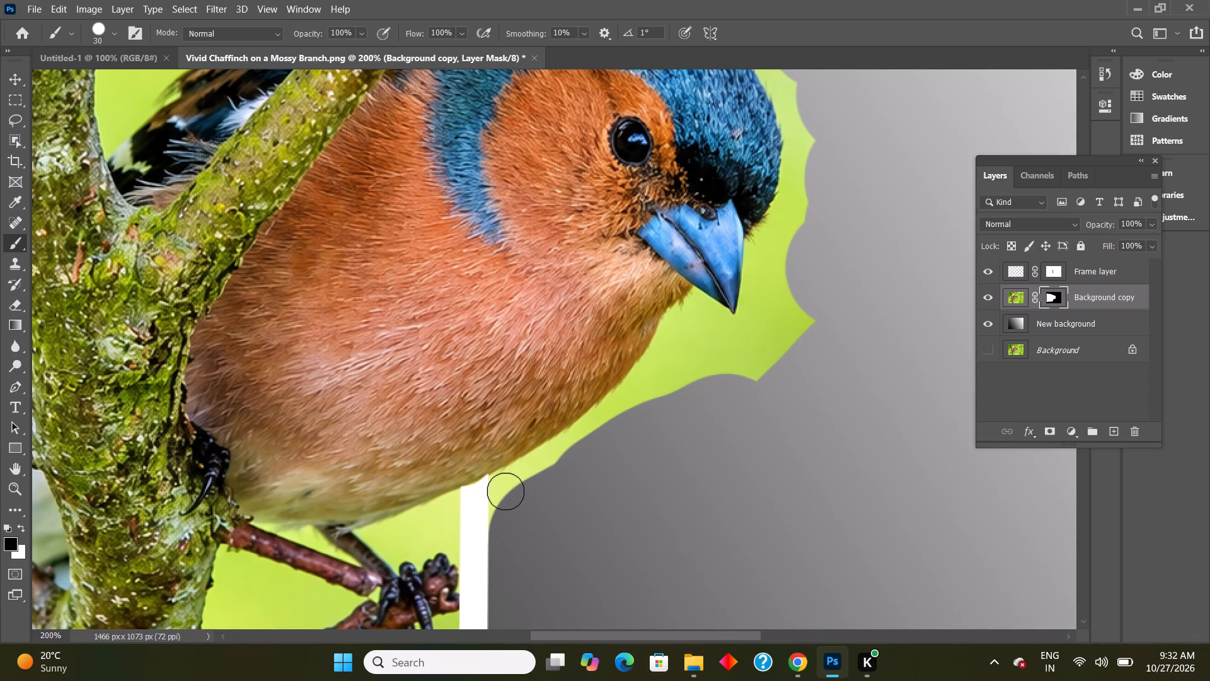
{"action": "left_click_drag", "start_coordinate": [498, 527], "coordinate": [500, 513]}
{"action": "left_click_drag", "start_coordinate": [500, 513], "coordinate": [500, 487]}
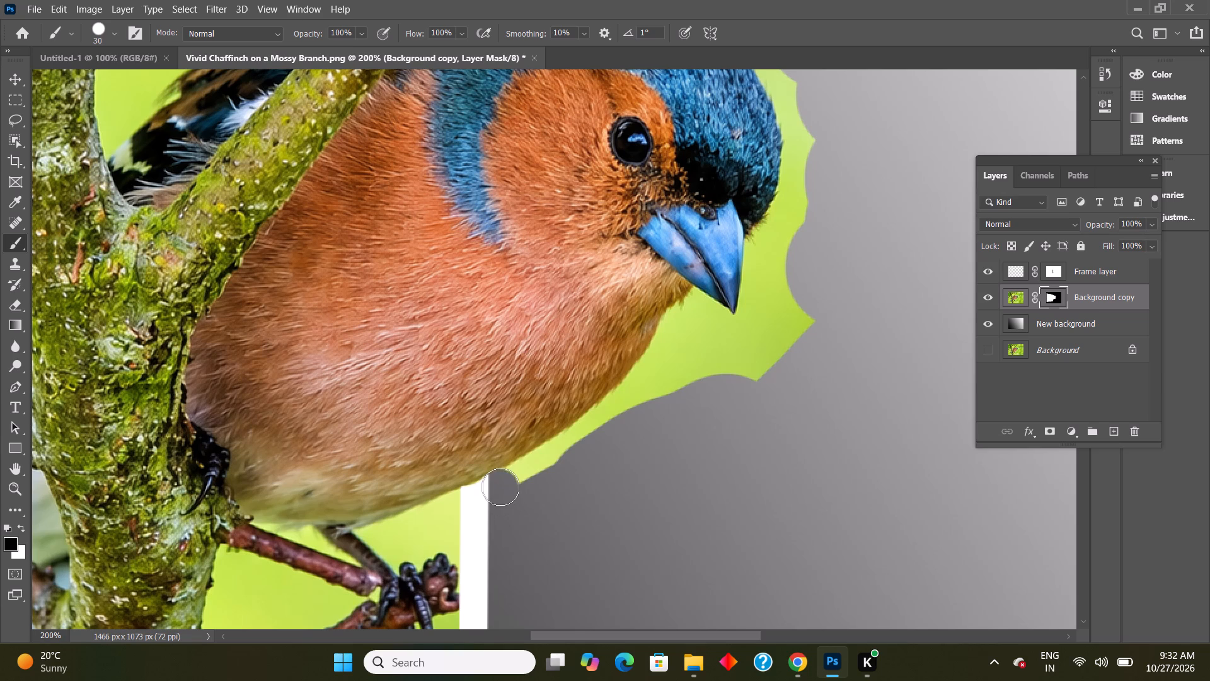
{"action": "left_click_drag", "start_coordinate": [500, 487], "coordinate": [513, 484]}
{"action": "key", "text": "ctrl+z"}
Mask the remaining green wedge between the frame's outer right edge and the bird's belly using short dabs.
{"action": "left_click", "coordinate": [494, 509]}
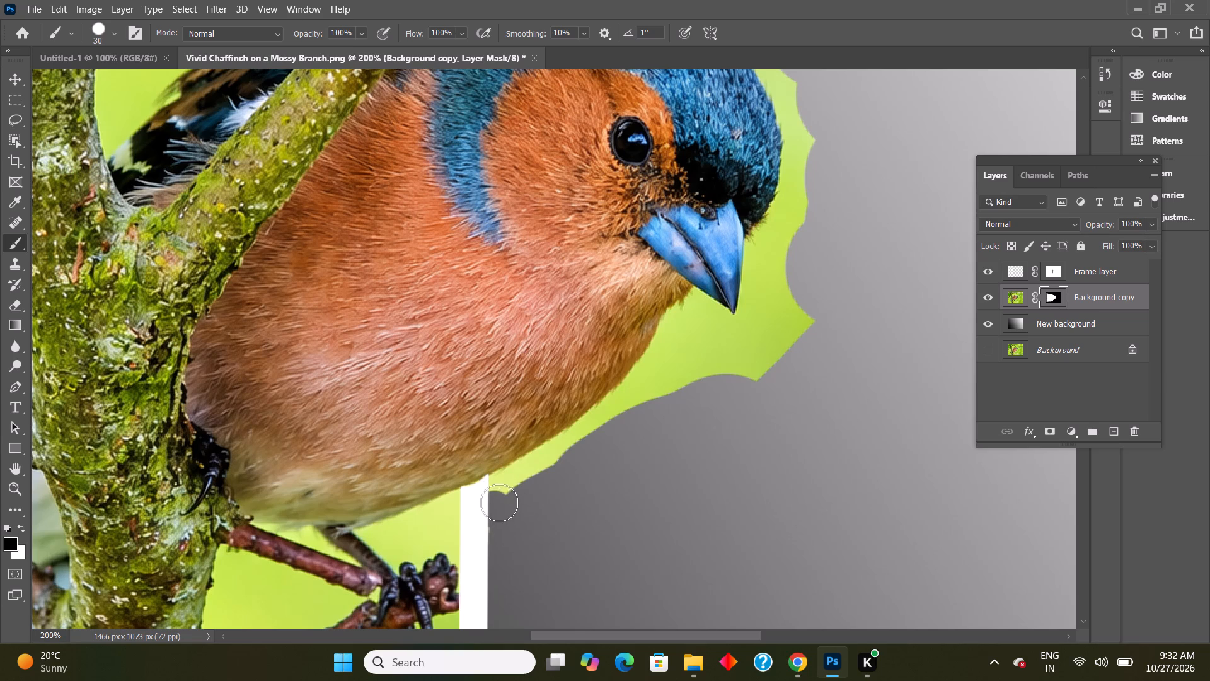
{"action": "left_click", "coordinate": [499, 503]}
{"action": "left_click", "coordinate": [495, 522]}
{"action": "left_click", "coordinate": [495, 523]}
{"action": "left_click", "coordinate": [498, 508]}
{"action": "double_click", "coordinate": [500, 499]}
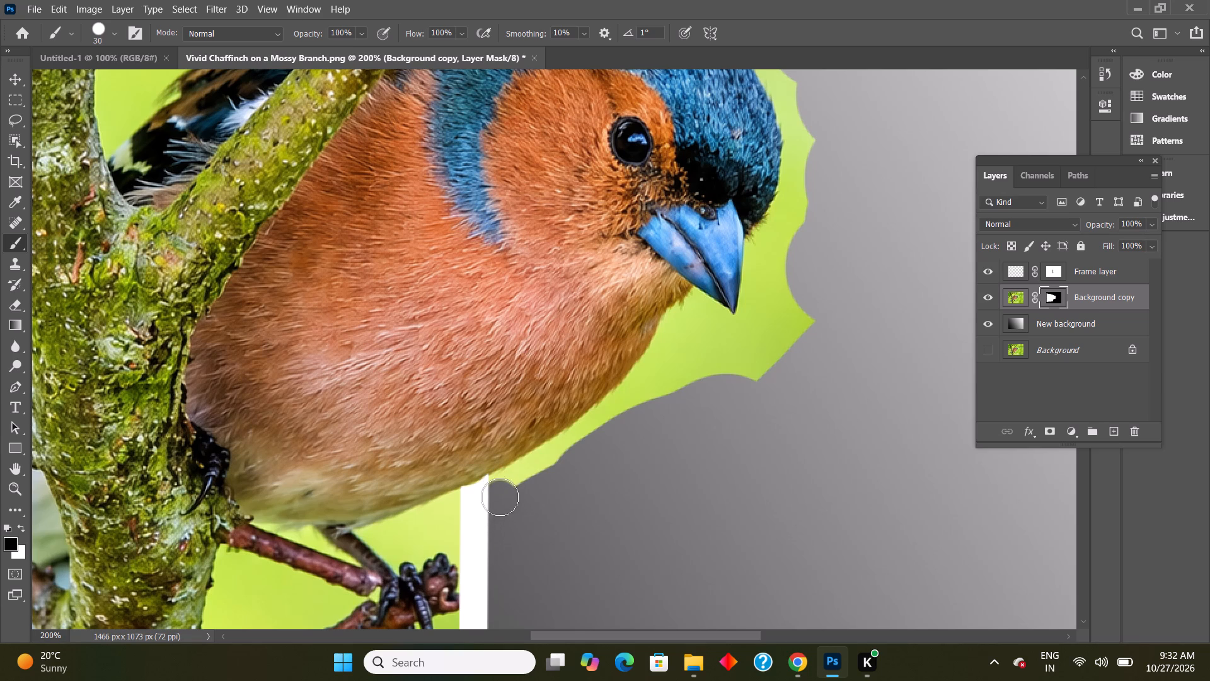
{"action": "left_click", "coordinate": [496, 491]}
{"action": "left_click", "coordinate": [505, 490]}
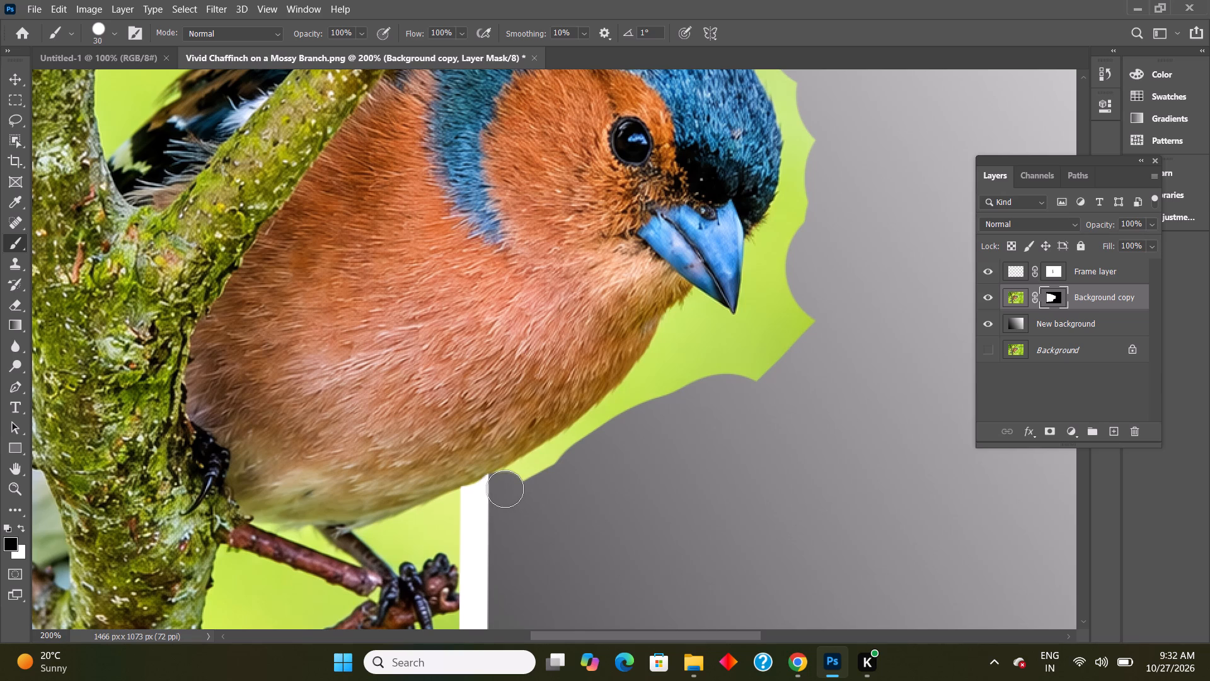
{"action": "left_click", "coordinate": [505, 488]}
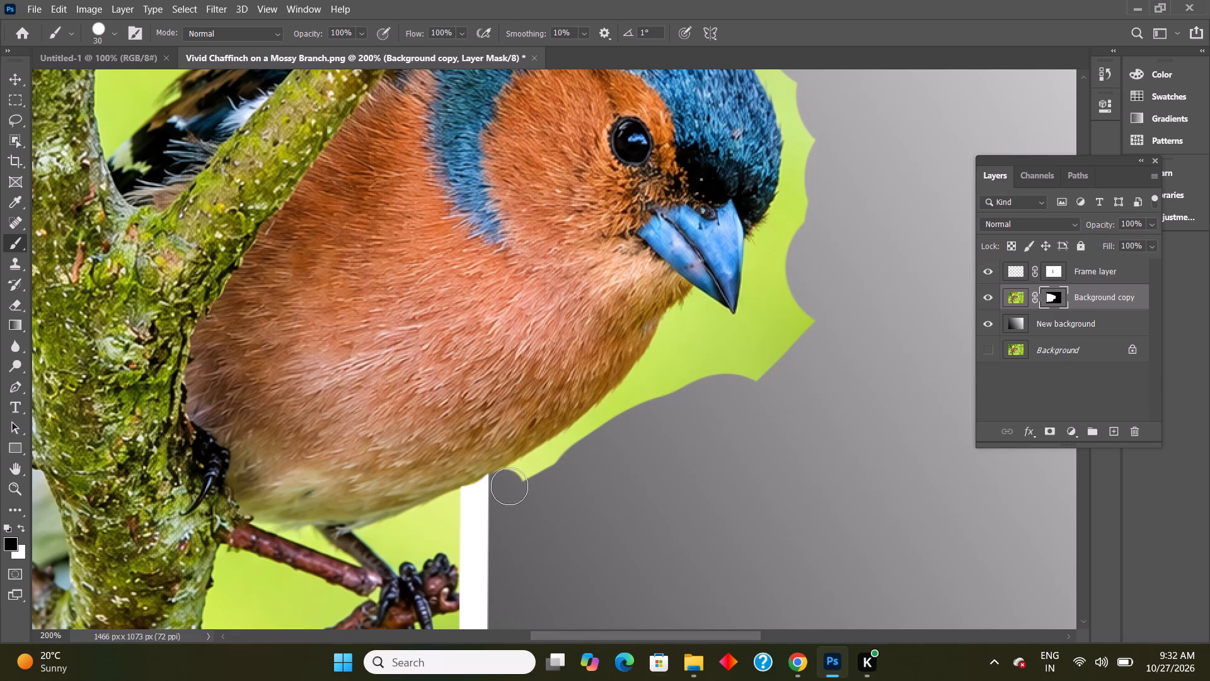
Mask the green fringe tightly along the belly's lower edge, working outward from the frame's right side.
{"action": "left_click", "coordinate": [509, 486]}
{"action": "left_click", "coordinate": [514, 483]}
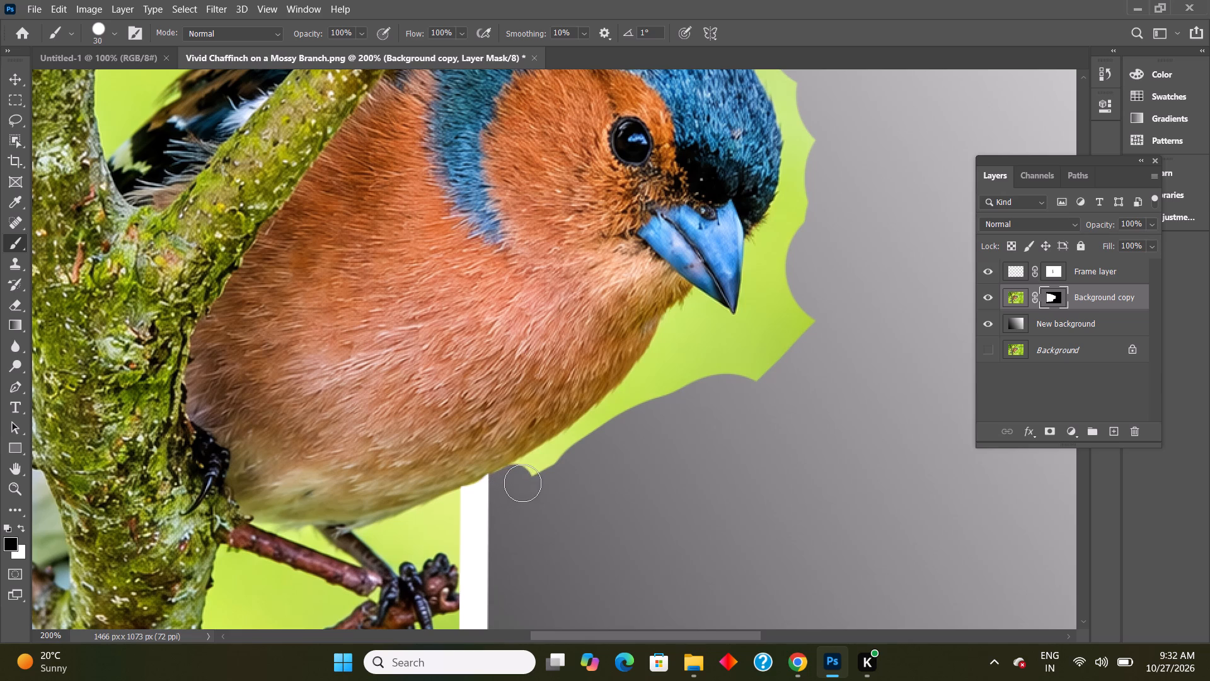
{"action": "left_click", "coordinate": [522, 480]}
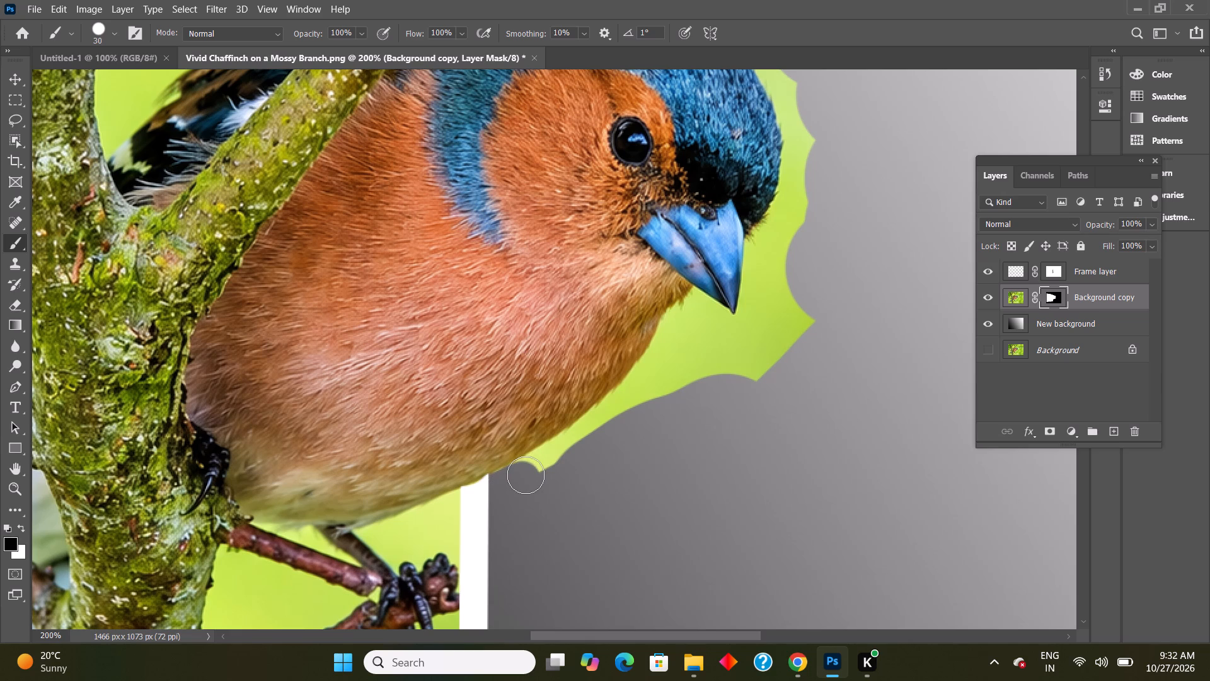
{"action": "left_click", "coordinate": [527, 475]}
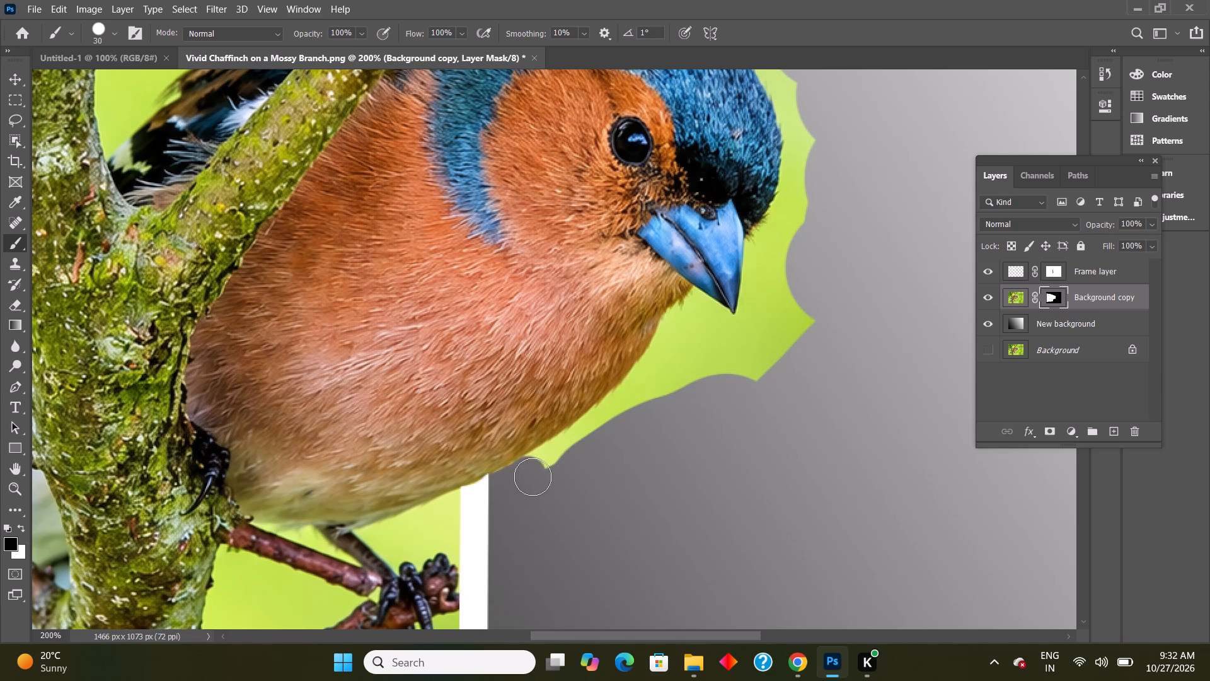
{"action": "left_click", "coordinate": [536, 470]}
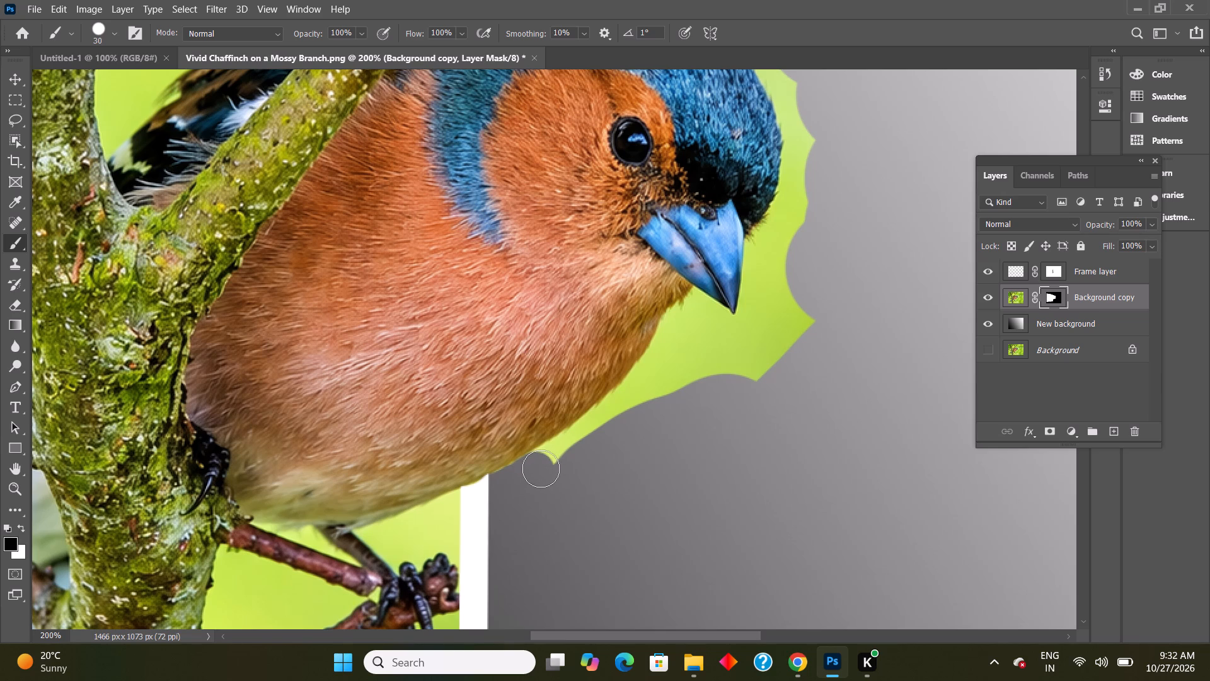
{"action": "left_click", "coordinate": [541, 467]}
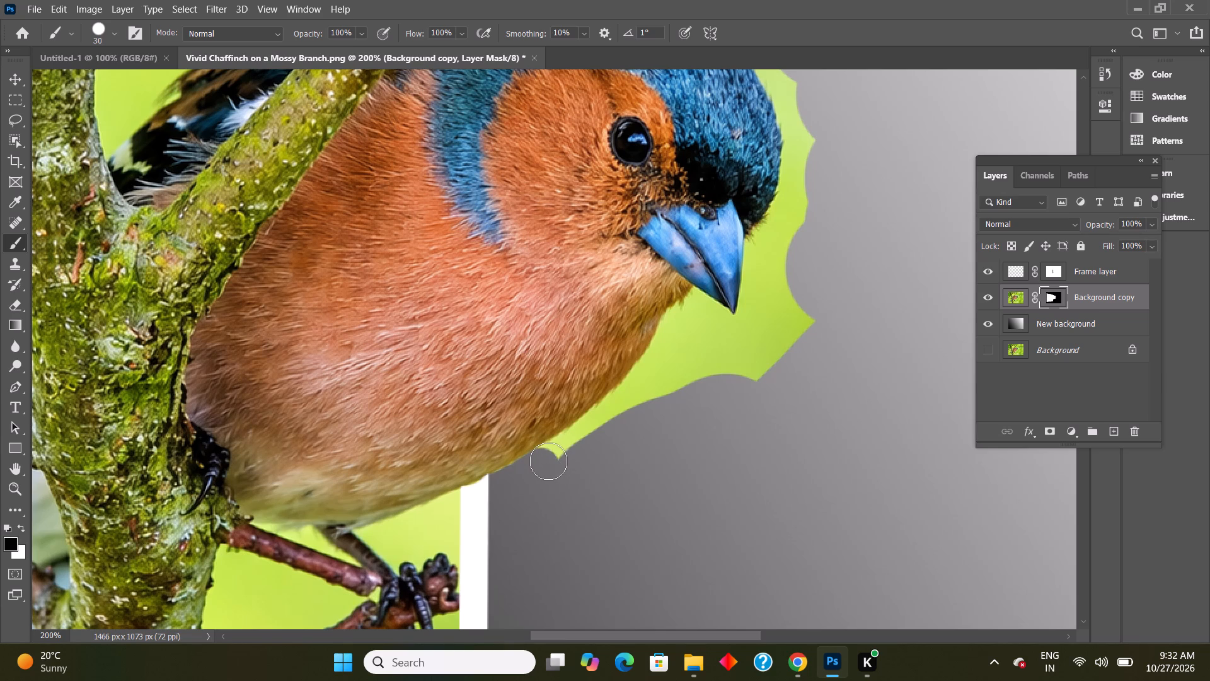
{"action": "left_click", "coordinate": [549, 462]}
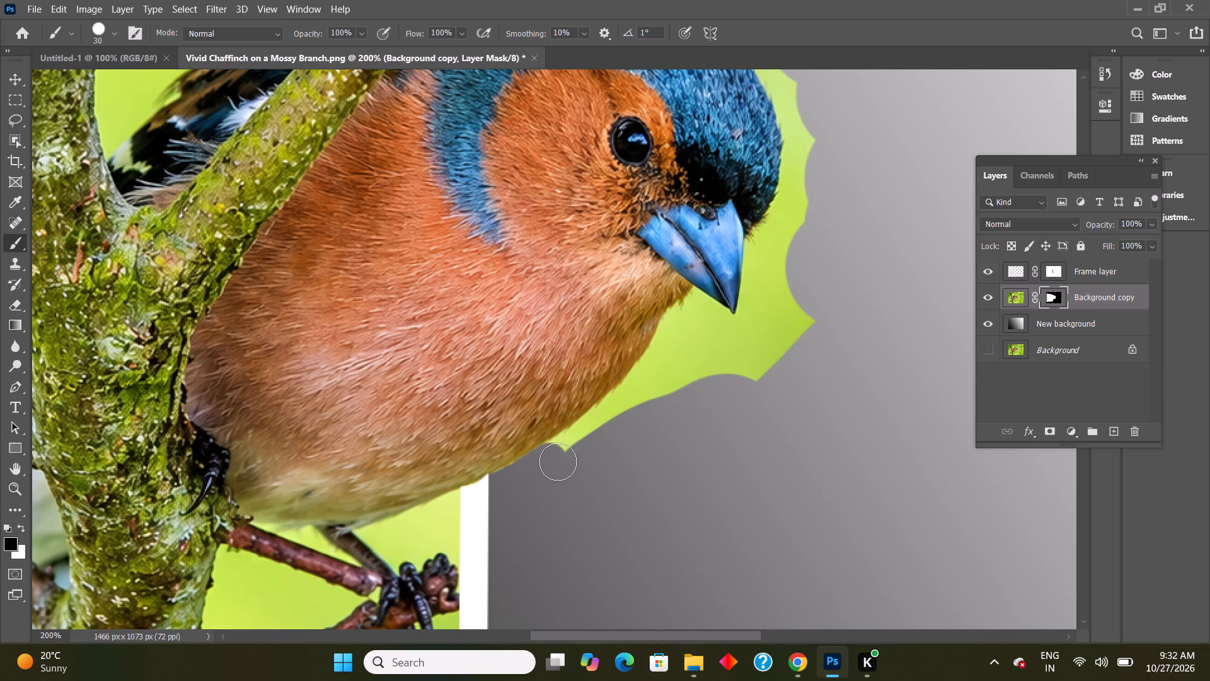
{"action": "left_click", "coordinate": [555, 458]}
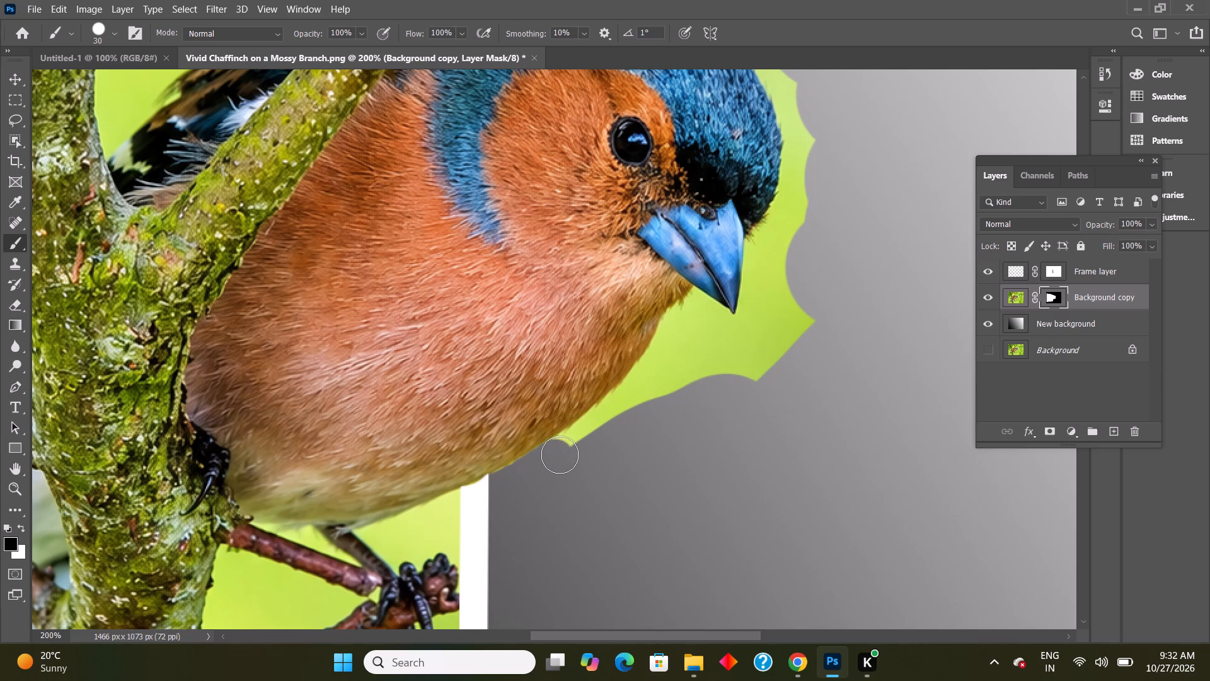
{"action": "left_click", "coordinate": [560, 455]}
{"action": "left_click", "coordinate": [565, 451]}
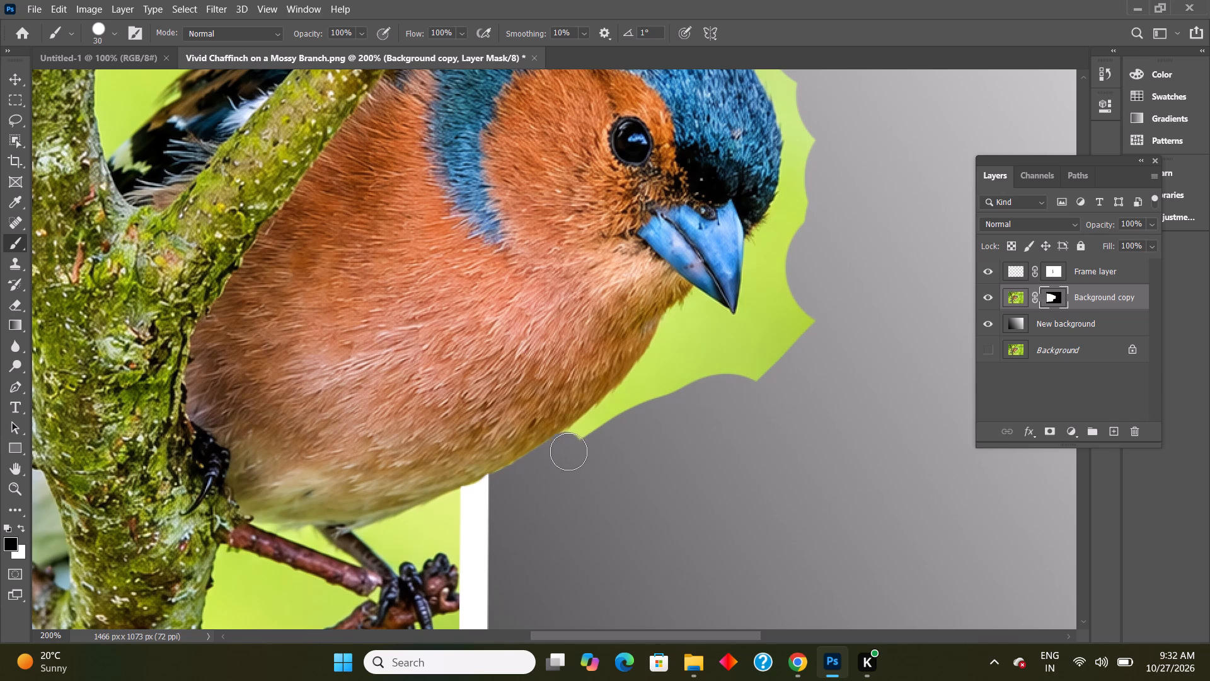
Continue masking the green fringe tightly along the bird's lower belly edge up to the lower chest with the 30 px brush.
{"action": "left_click", "coordinate": [572, 446]}
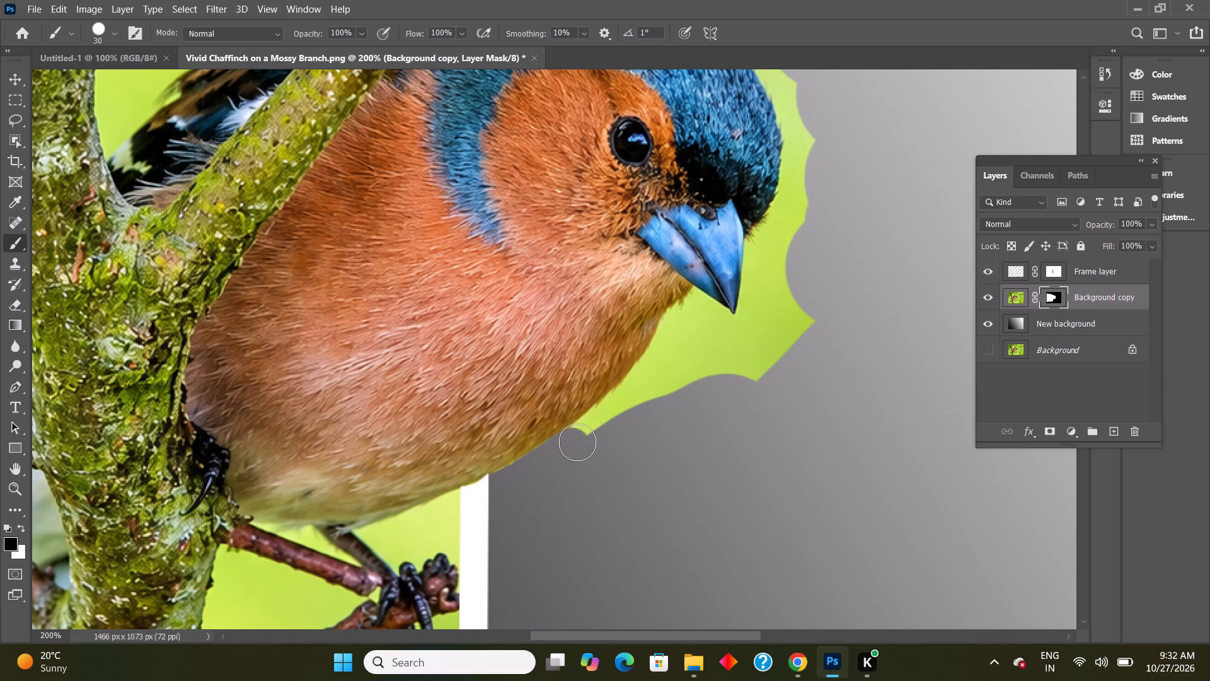
{"action": "left_click", "coordinate": [581, 442]}
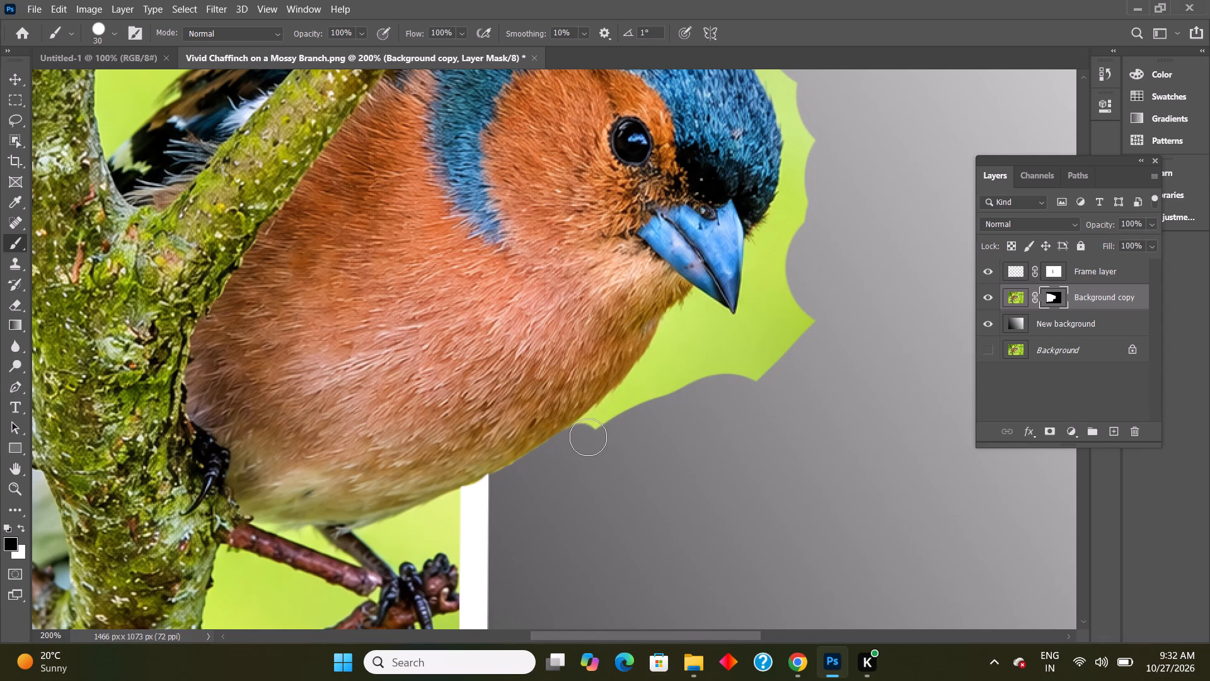
{"action": "left_click", "coordinate": [586, 437]}
{"action": "left_click", "coordinate": [595, 430]}
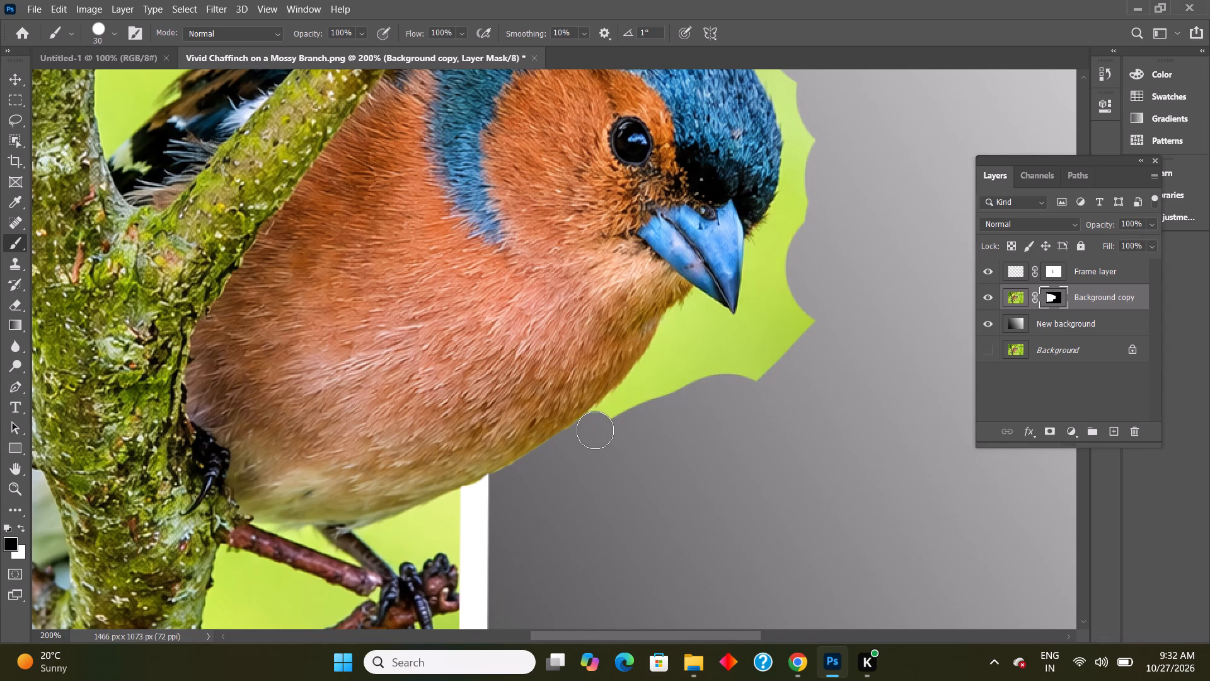
{"action": "left_click", "coordinate": [603, 422]}
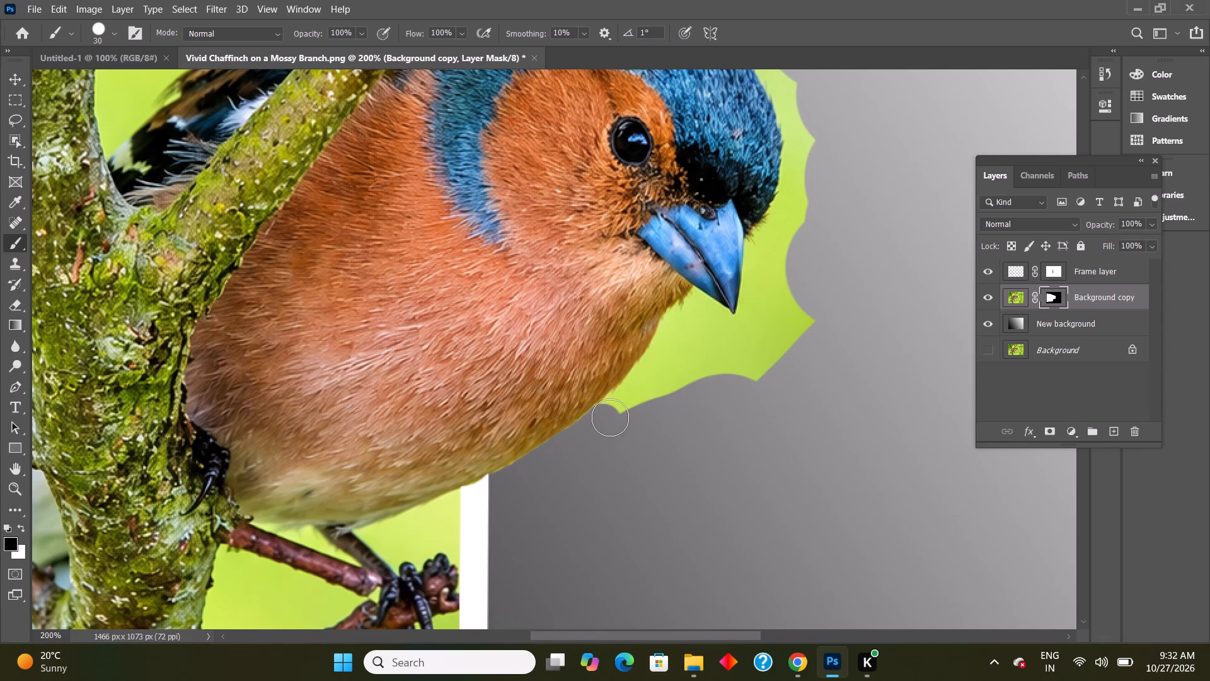
{"action": "left_click", "coordinate": [610, 417]}
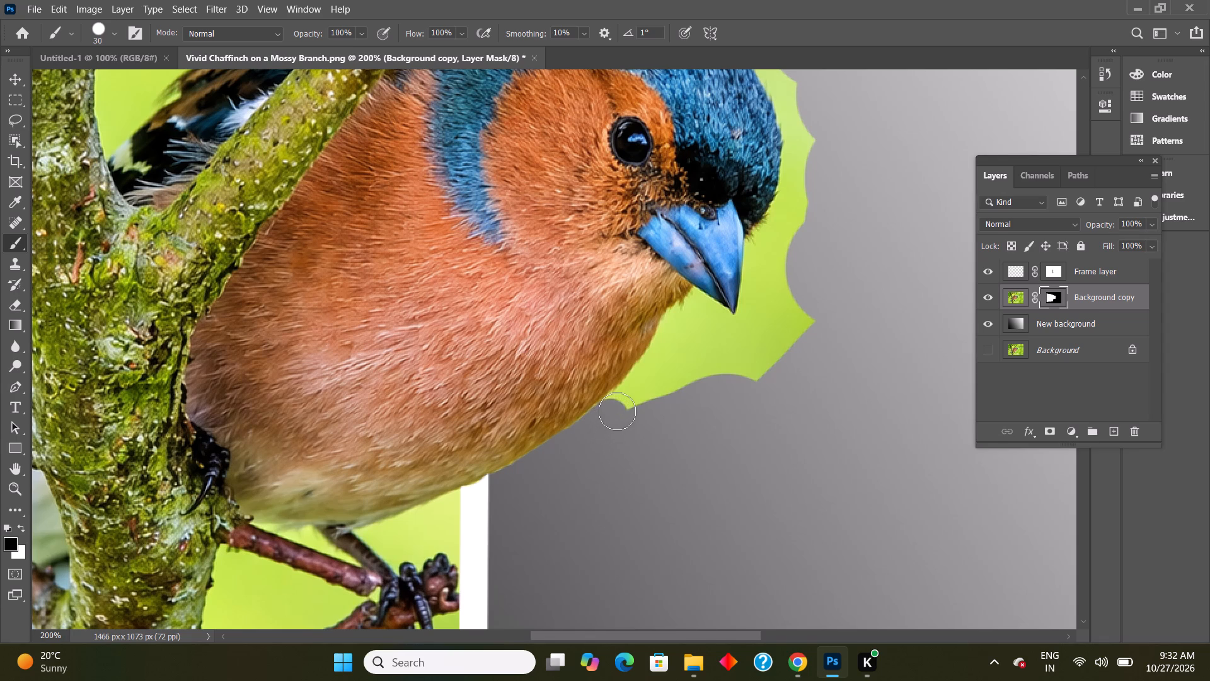
{"action": "left_click", "coordinate": [618, 411]}
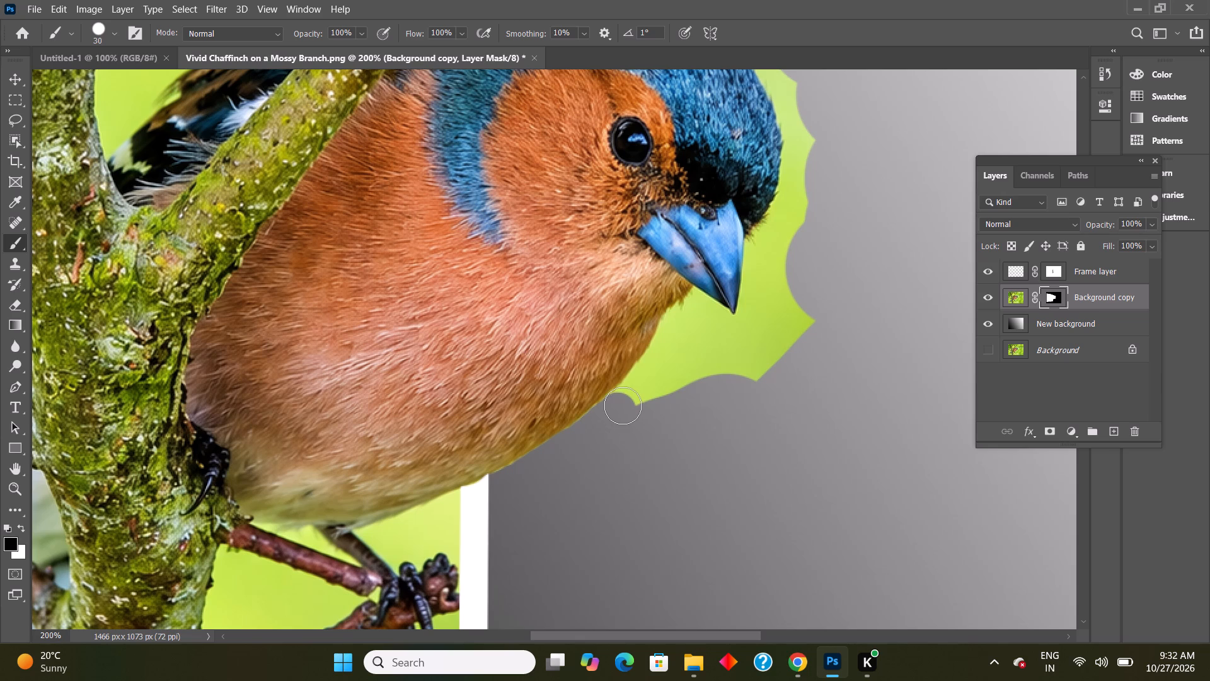
{"action": "left_click", "coordinate": [623, 405]}
{"action": "left_click", "coordinate": [629, 400]}
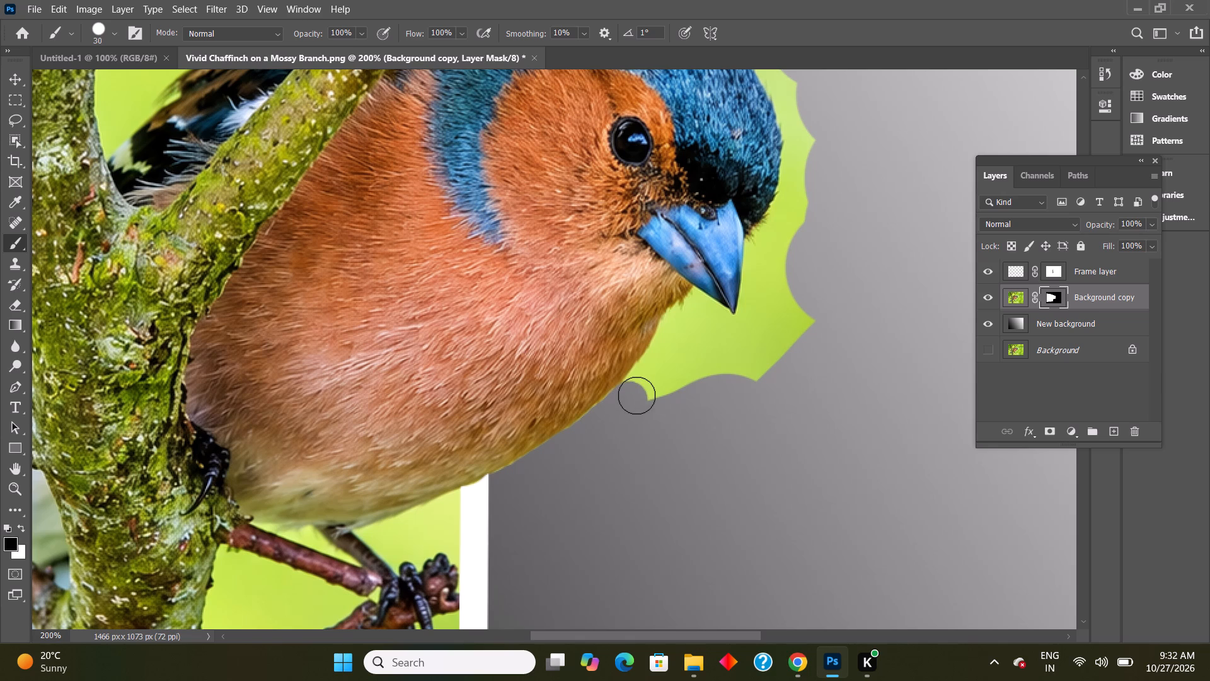
{"action": "left_click", "coordinate": [636, 393]}
{"action": "left_click", "coordinate": [640, 388]}
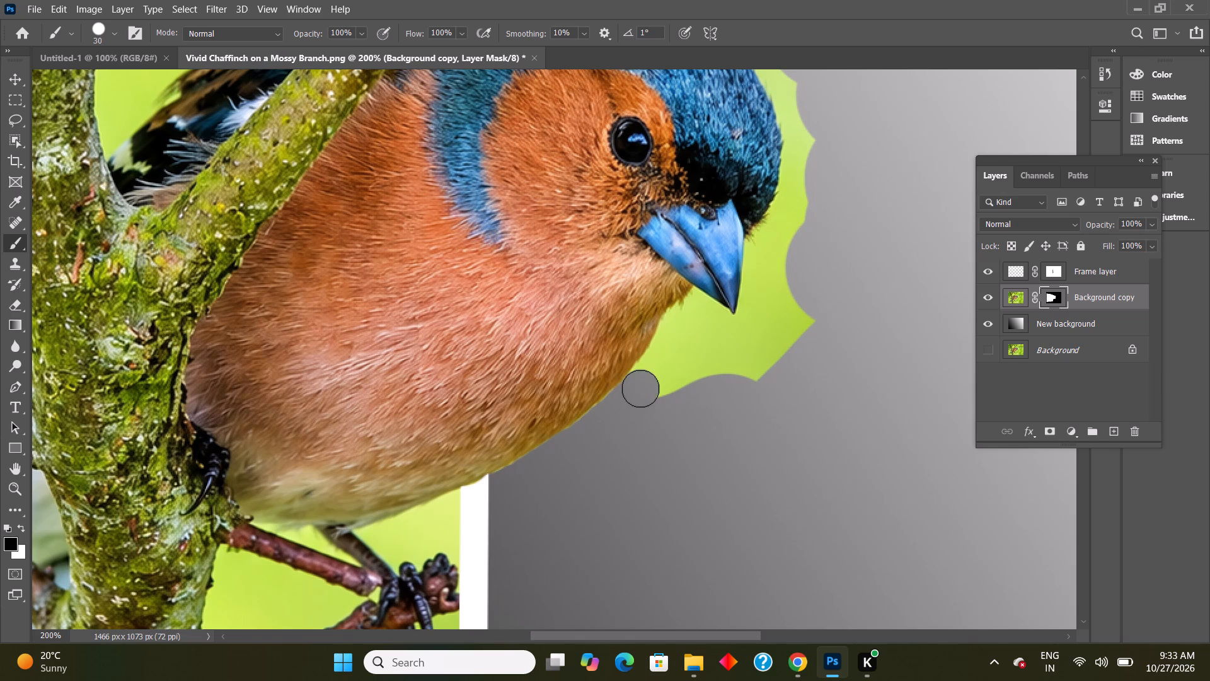
Mask the green fringe along the chest's front edge, working upward to just below the throat.
{"action": "left_click", "coordinate": [643, 384]}
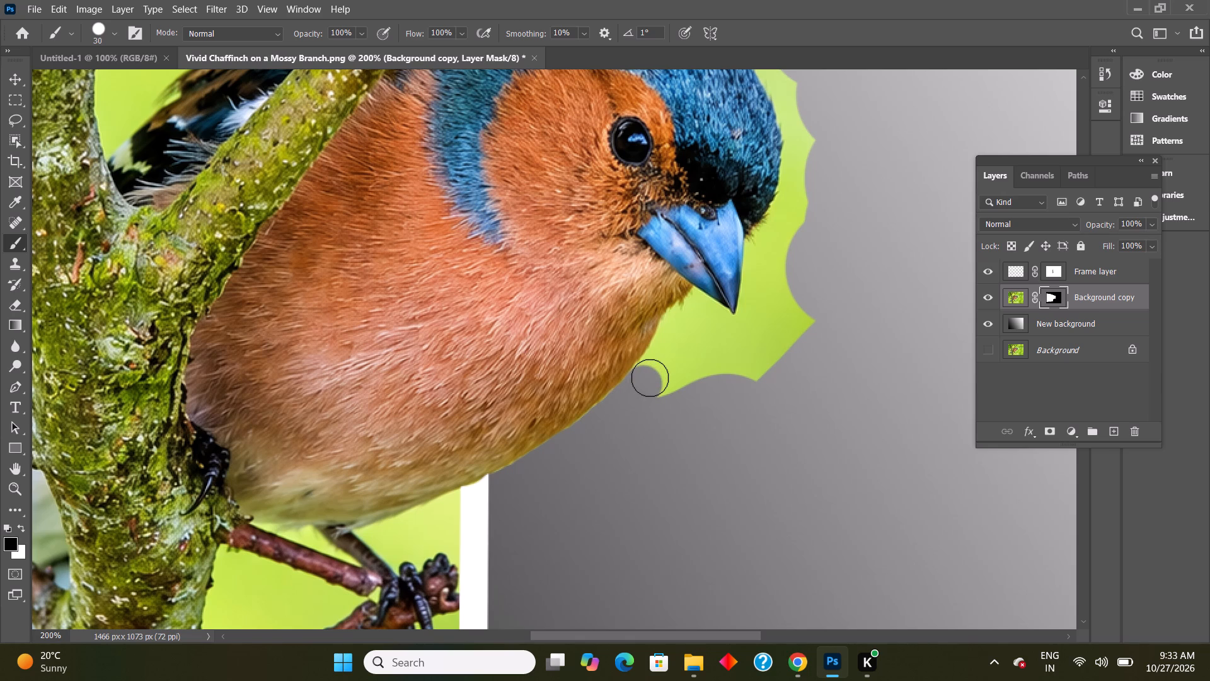
{"action": "left_click", "coordinate": [648, 376]}
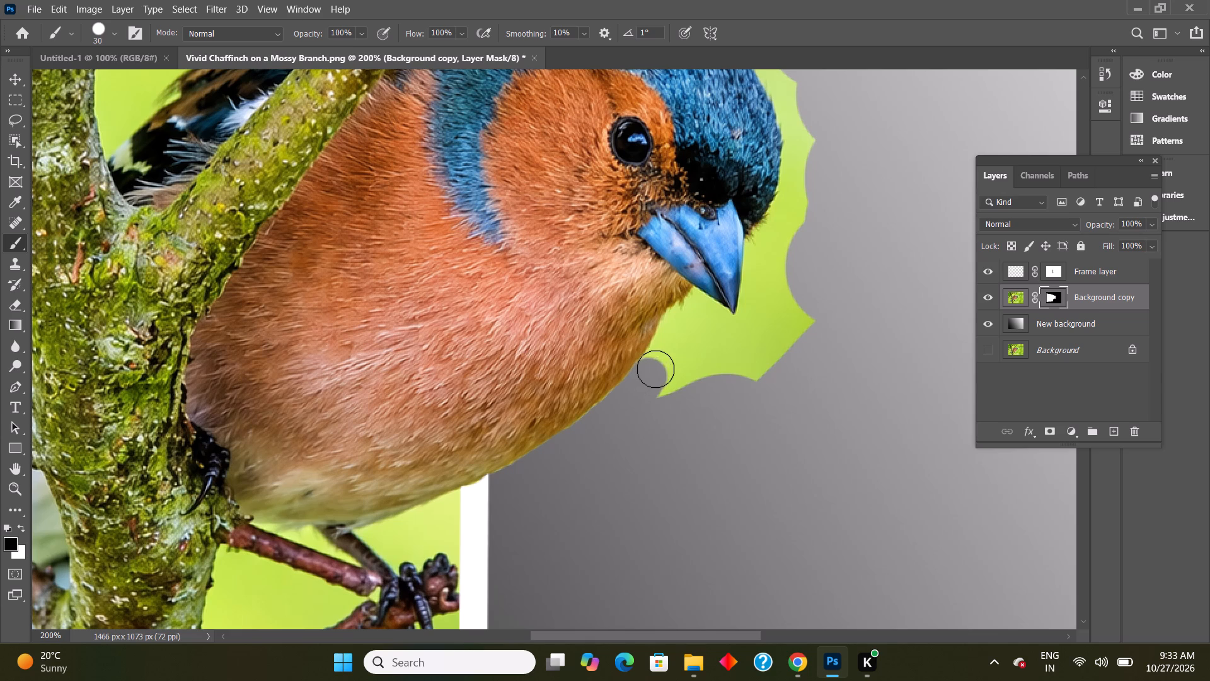
{"action": "left_click", "coordinate": [657, 368]}
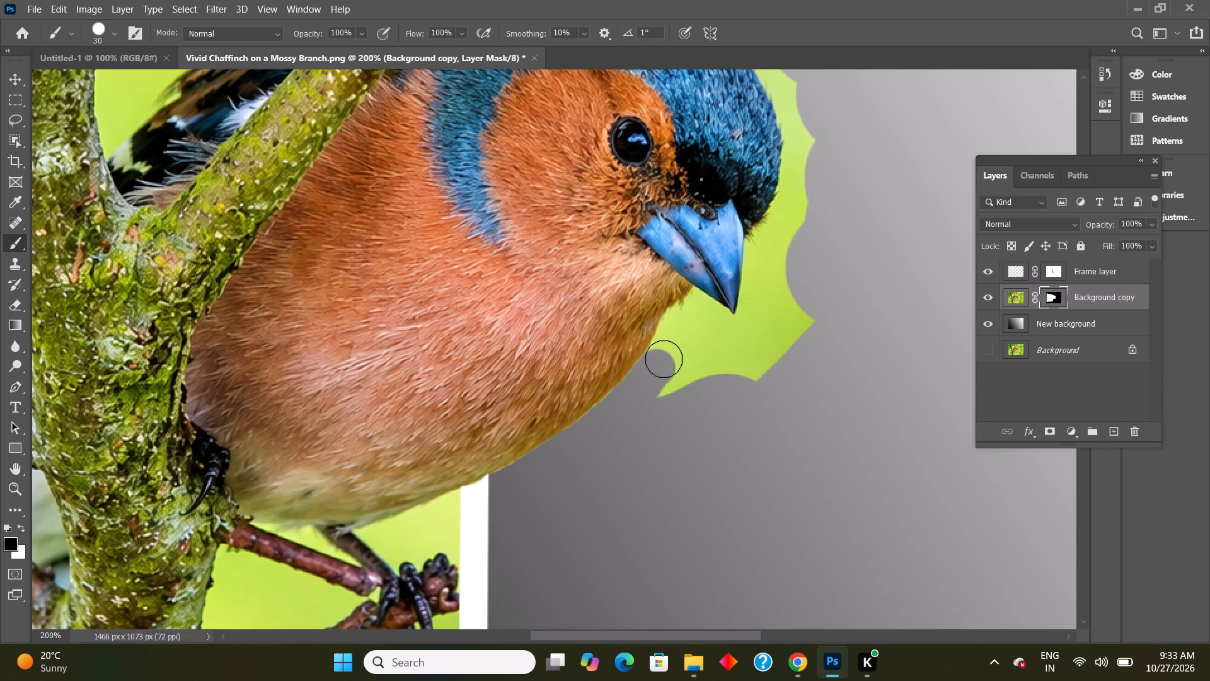
{"action": "left_click", "coordinate": [664, 359]}
{"action": "left_click", "coordinate": [667, 352]}
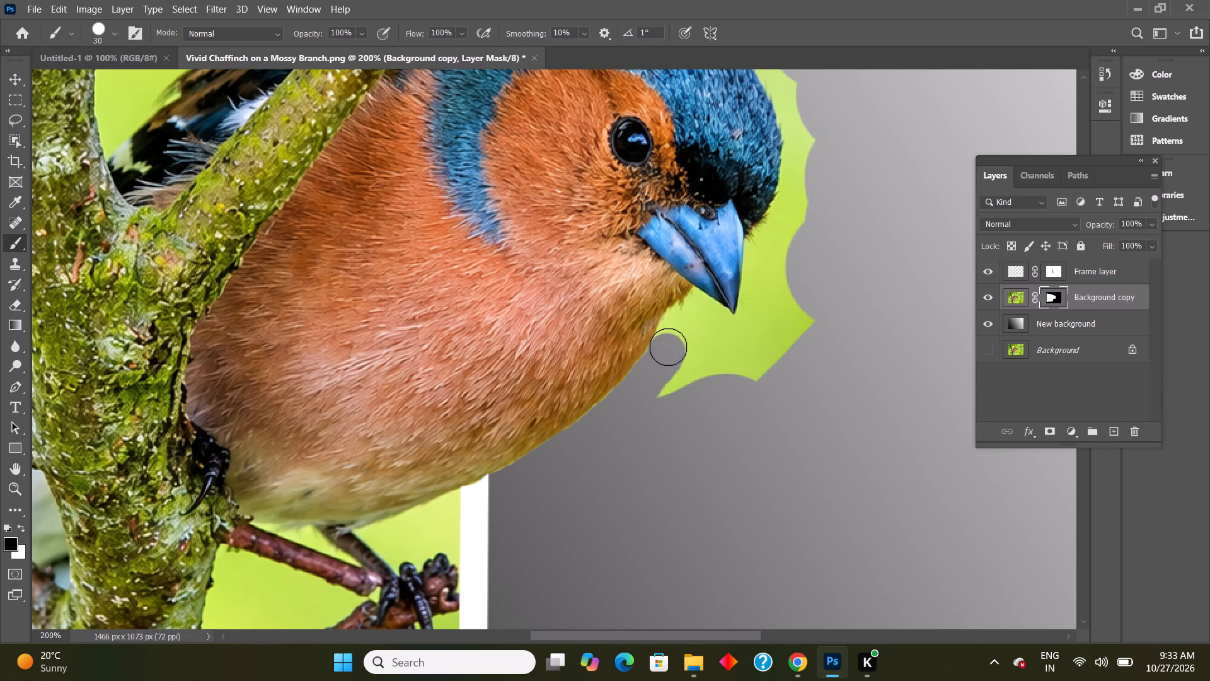
{"action": "left_click", "coordinate": [671, 344]}
{"action": "left_click", "coordinate": [674, 337]}
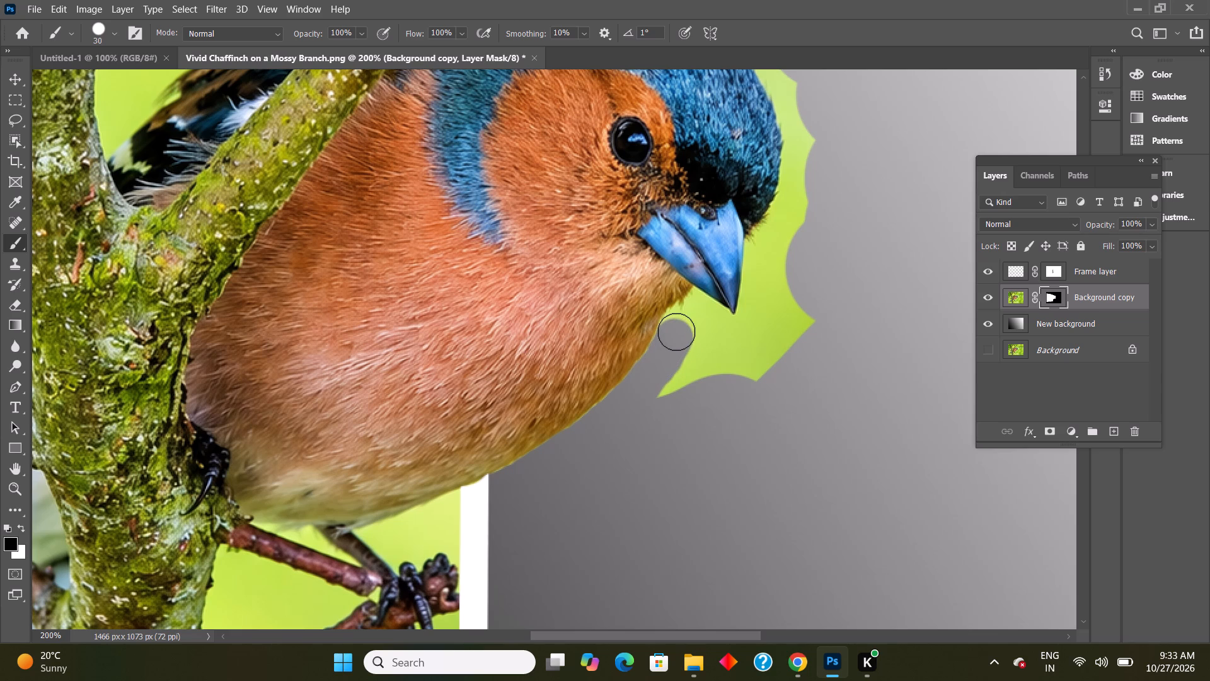
{"action": "left_click", "coordinate": [675, 332]}
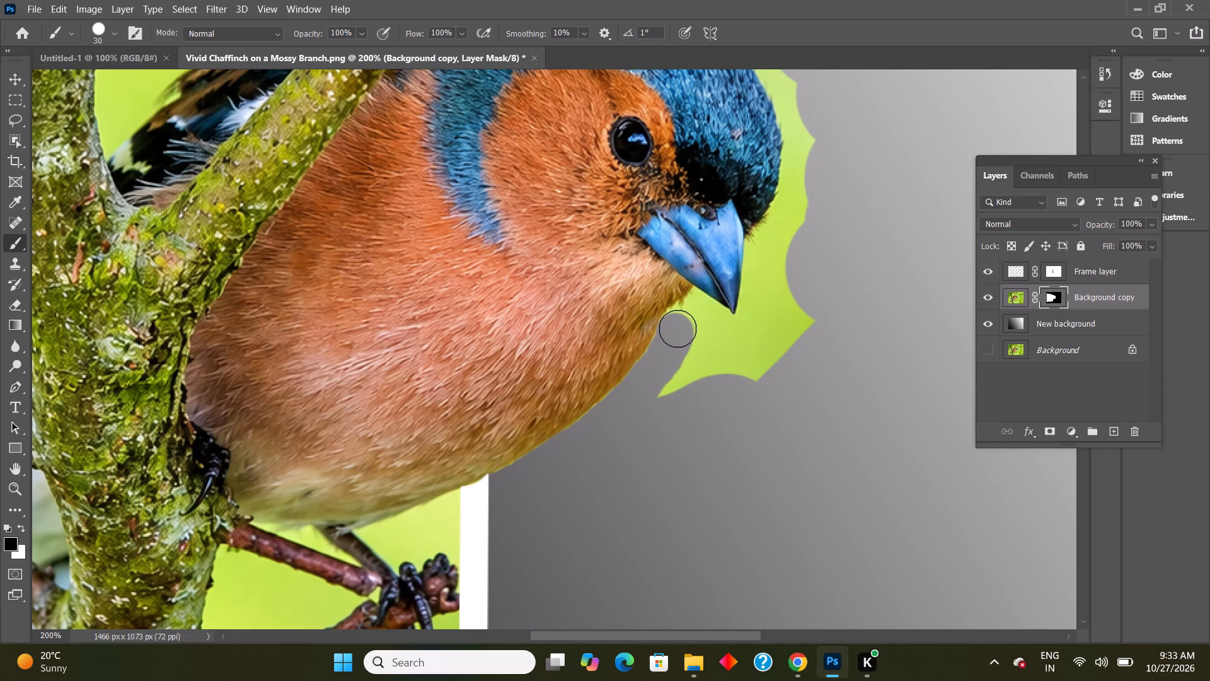
{"action": "left_click", "coordinate": [677, 328]}
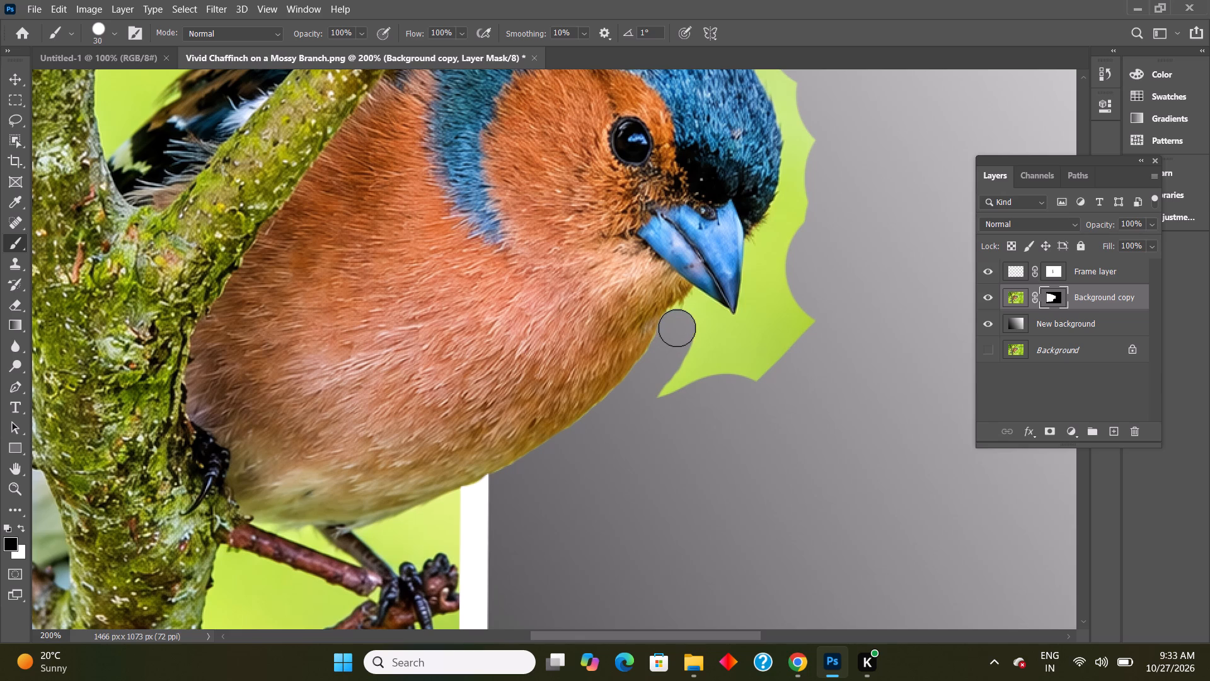
{"action": "left_click", "coordinate": [679, 325]}
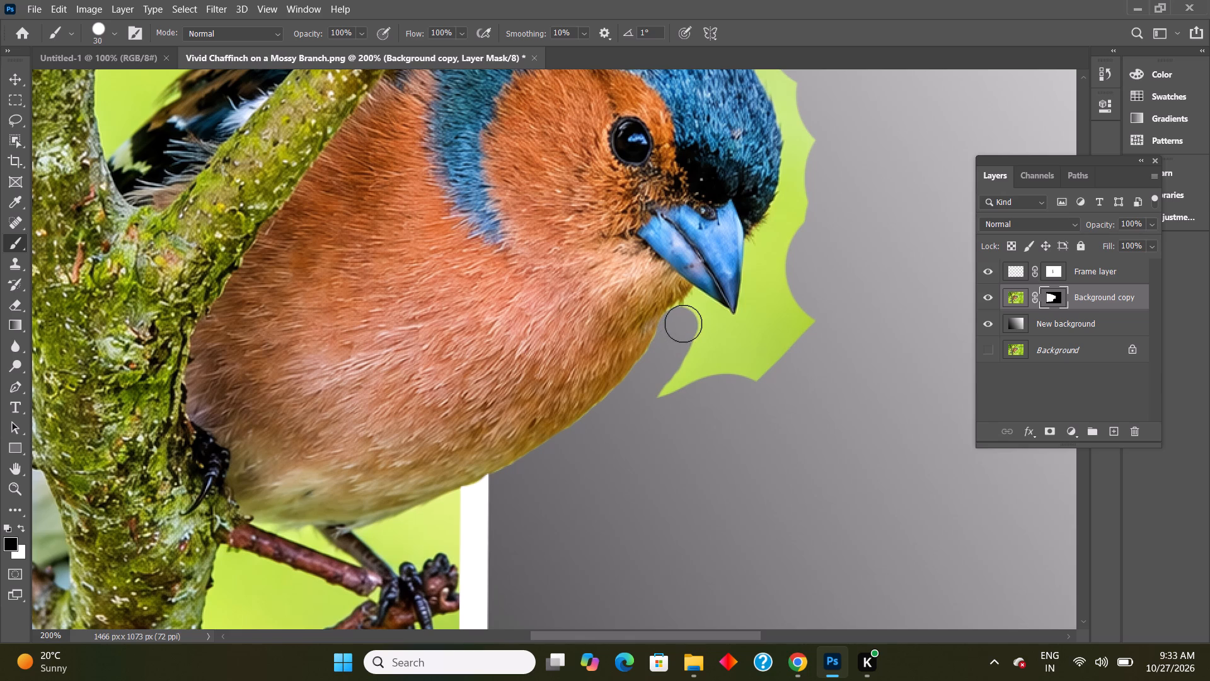
{"action": "left_click", "coordinate": [681, 323]}
With a 9 px brush, mask the green in the notch between the throat and the beak's underside.
{"action": "type", "text": "[[[[["}
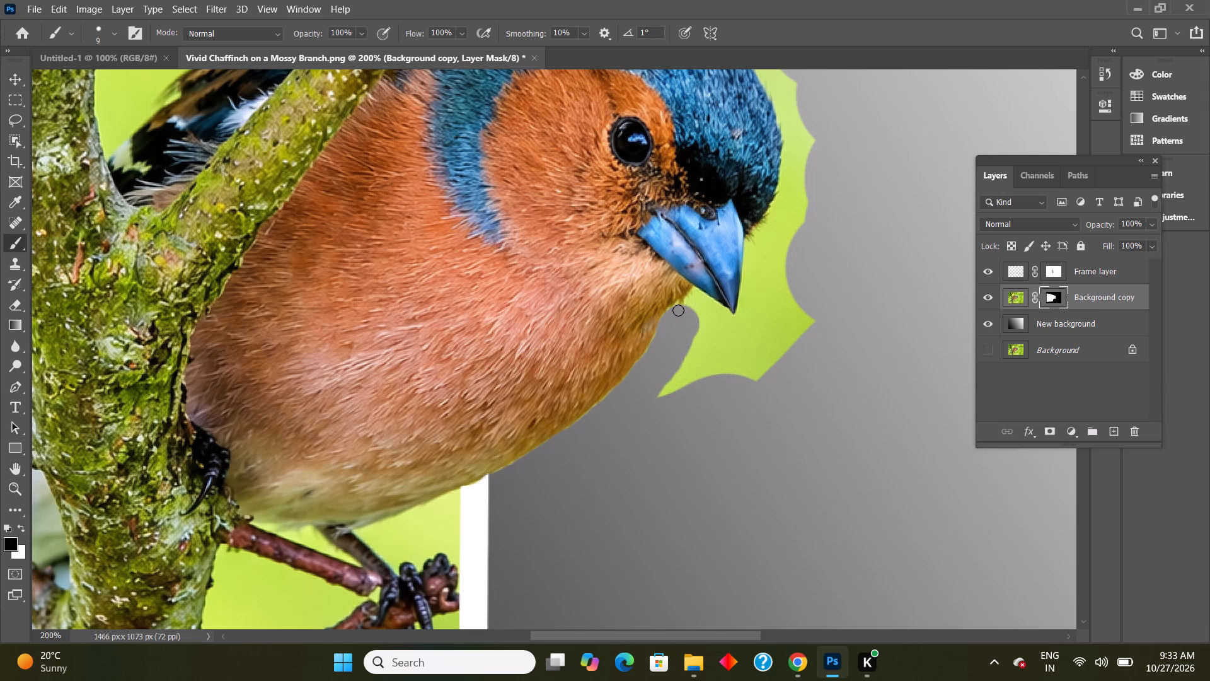
{"action": "left_click", "coordinate": [679, 308]}
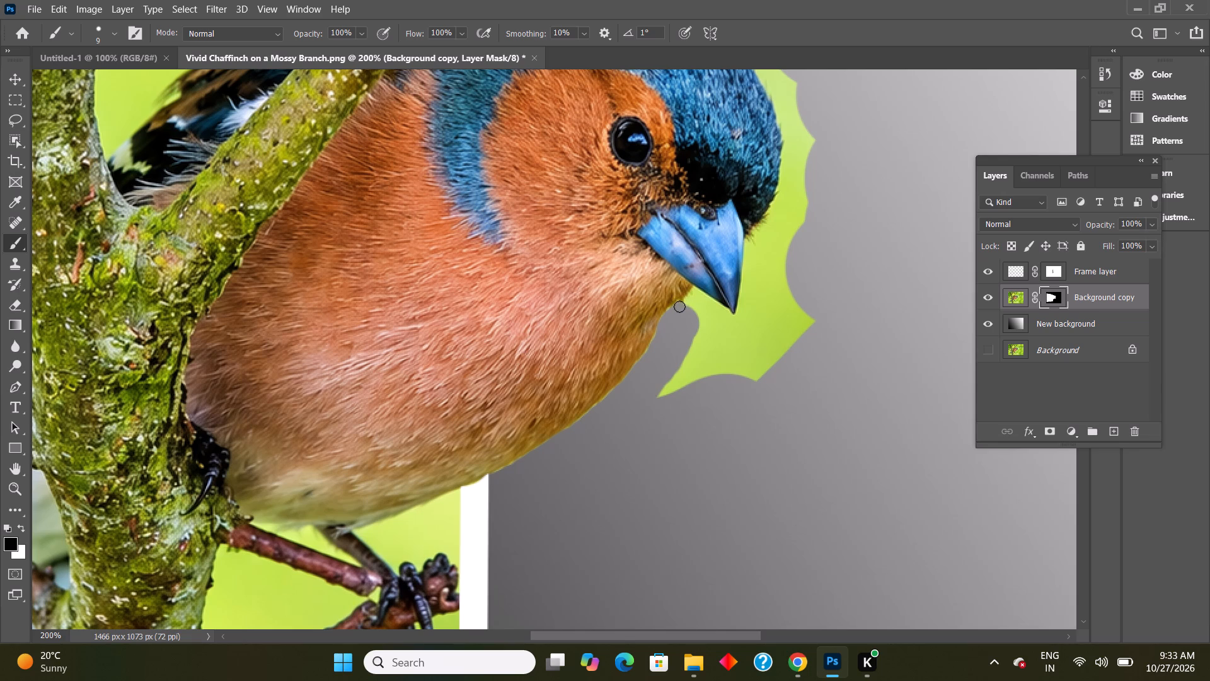
{"action": "left_click", "coordinate": [679, 306]}
{"action": "left_click", "coordinate": [686, 305]}
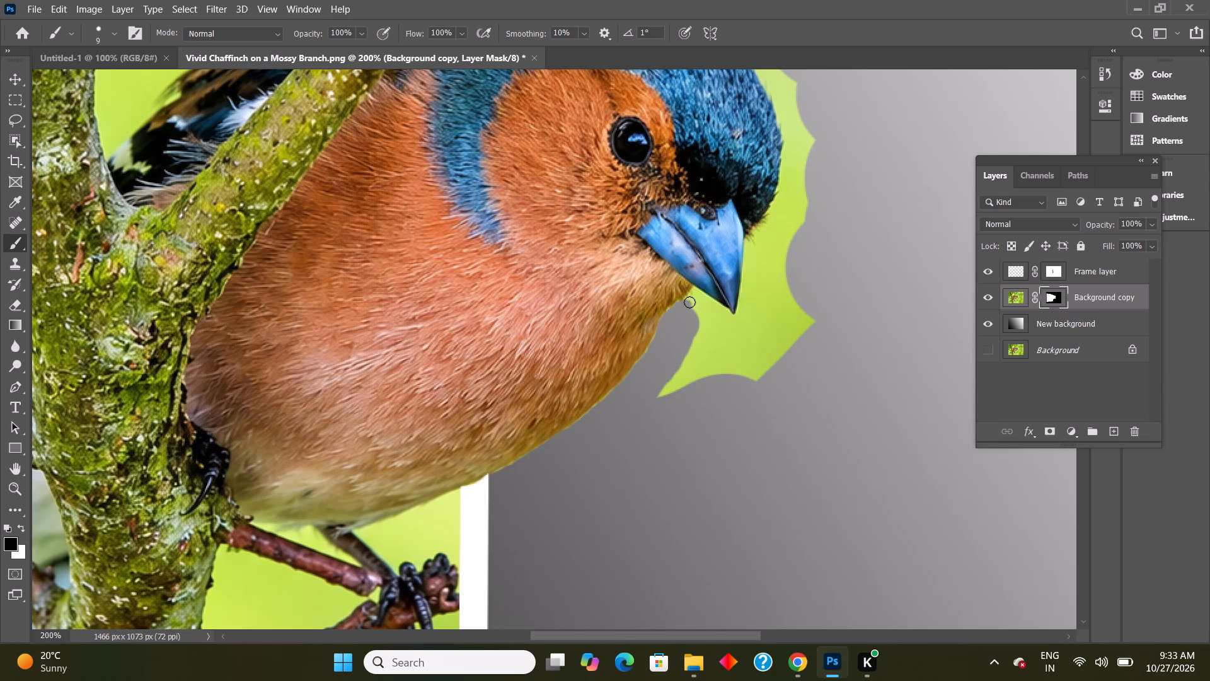
{"action": "left_click", "coordinate": [689, 300]}
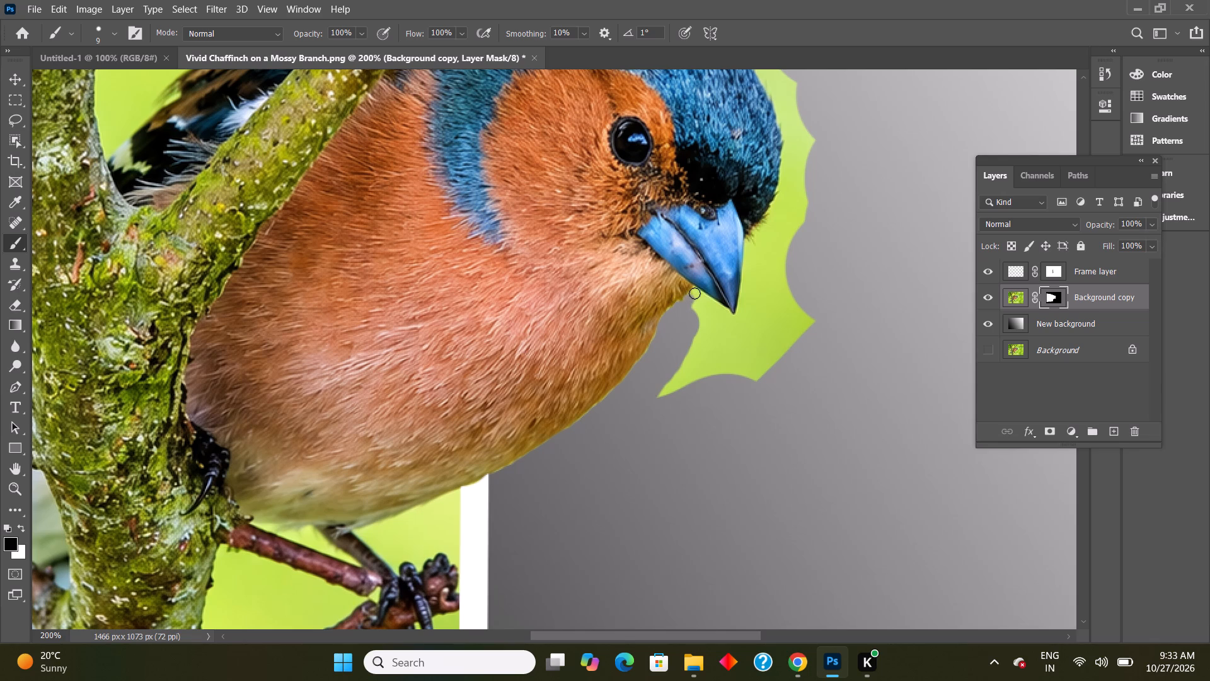
{"action": "left_click", "coordinate": [694, 293]}
{"action": "left_click", "coordinate": [699, 296]}
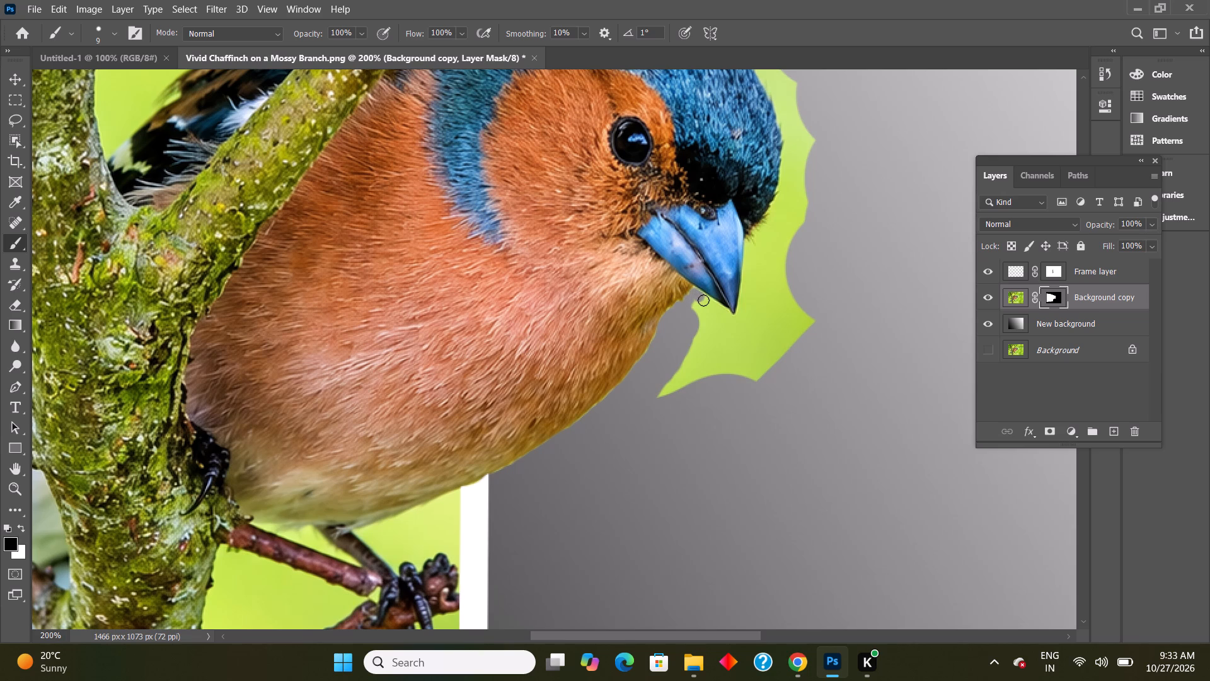
{"action": "left_click", "coordinate": [703, 300]}
{"action": "double_click", "coordinate": [694, 305]}
{"action": "double_click", "coordinate": [700, 308]}
{"action": "left_click_drag", "start_coordinate": [701, 313], "coordinate": [702, 321]}
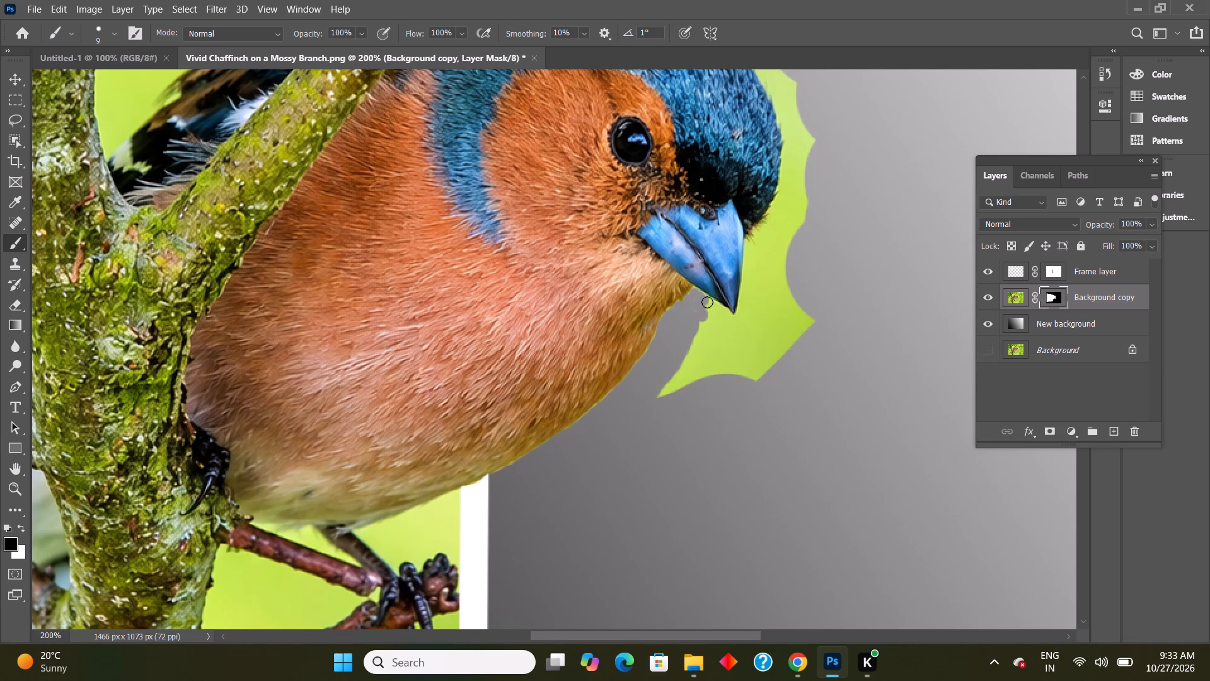
Mask a thin strip of green along the beak's lower edge out to its tip.
{"action": "left_click", "coordinate": [707, 302]}
{"action": "left_click", "coordinate": [713, 305]}
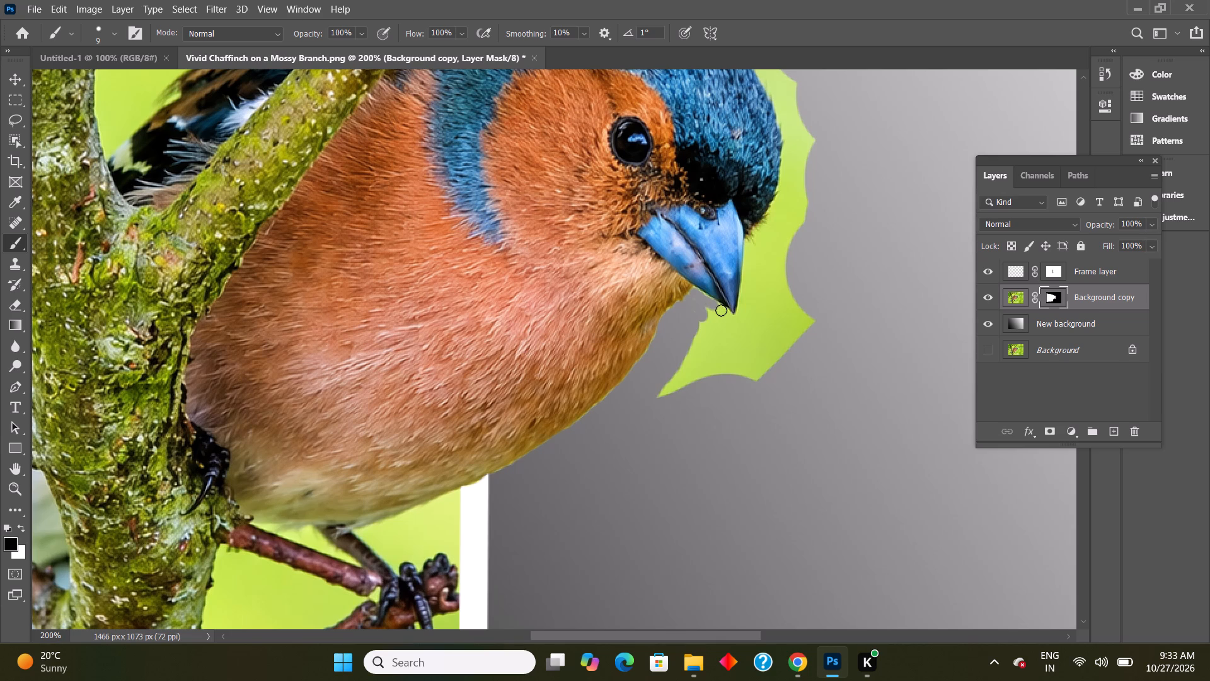
{"action": "left_click", "coordinate": [719, 310]}
{"action": "left_click", "coordinate": [725, 315]}
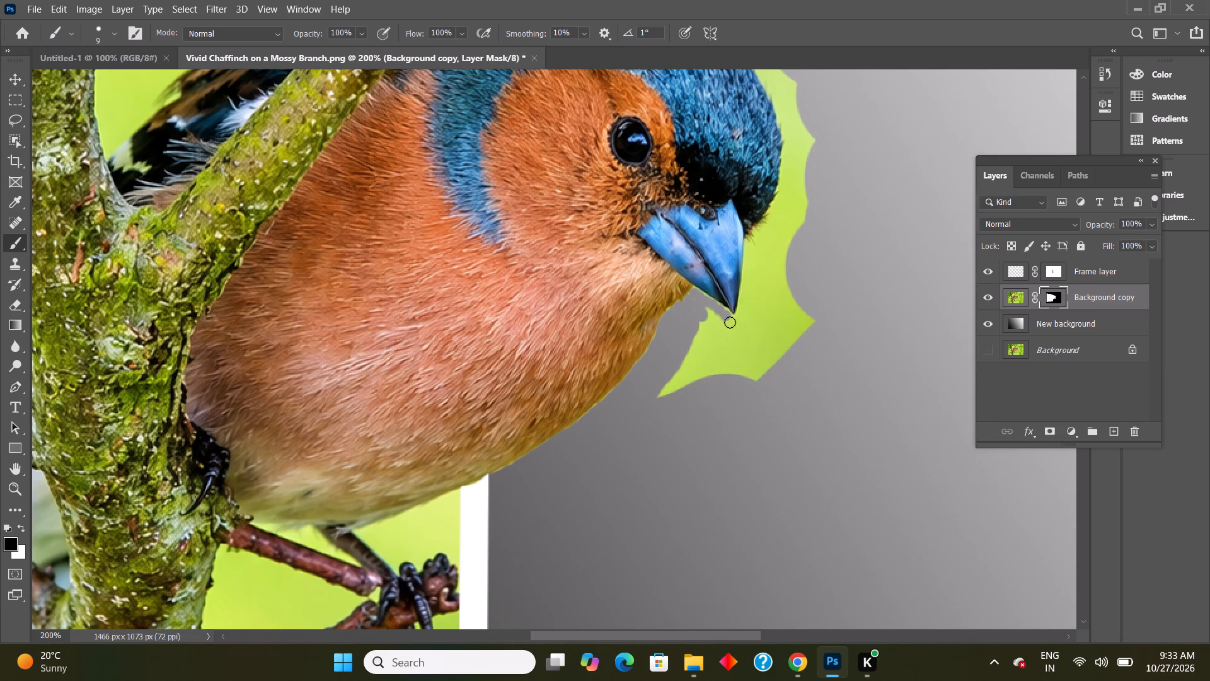
{"action": "left_click", "coordinate": [722, 312]}
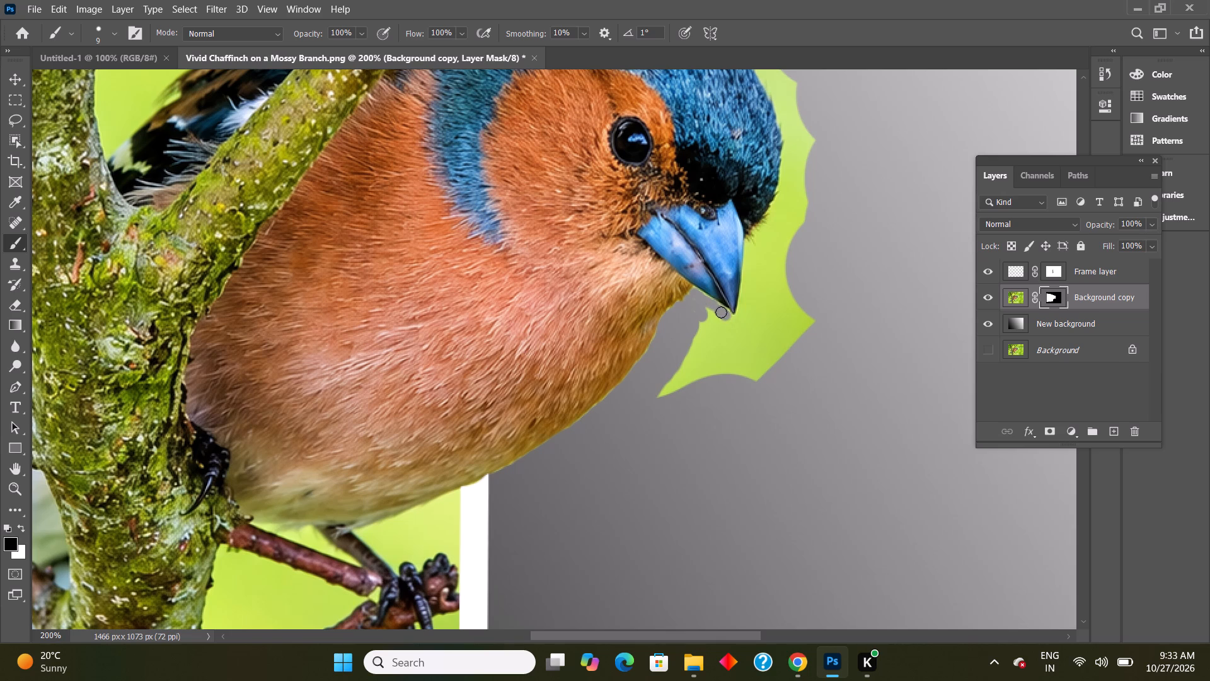
{"action": "left_click", "coordinate": [718, 309]}
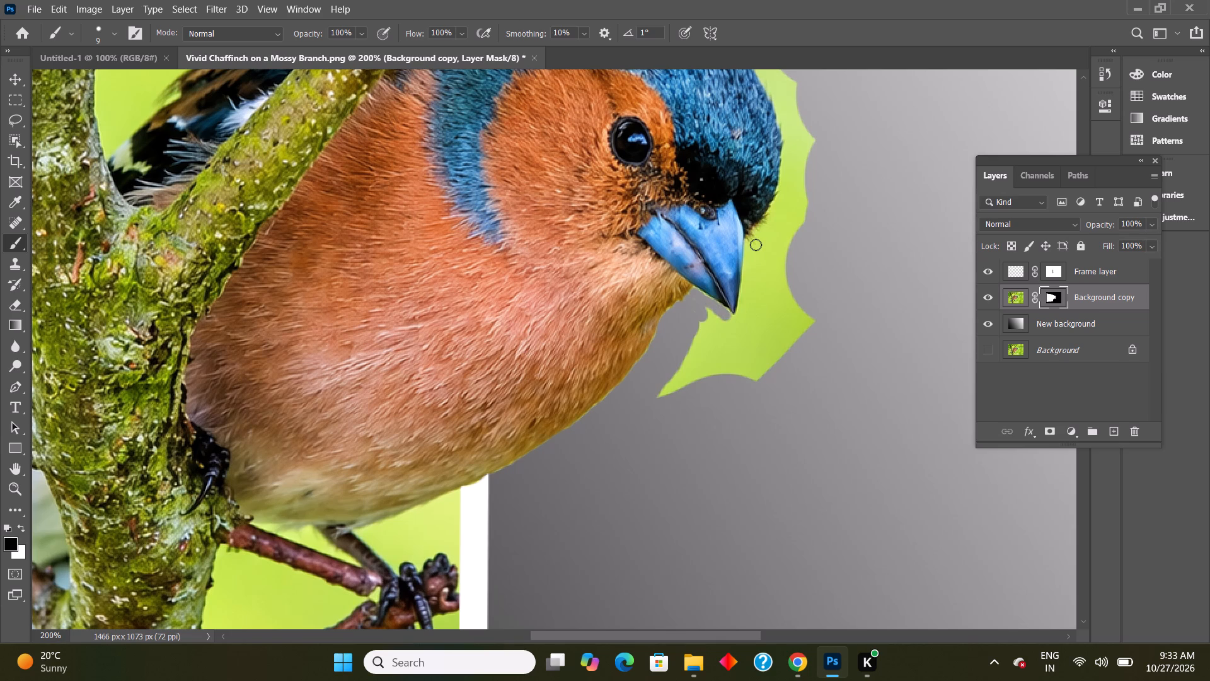
Mask a thin strip of green along the beak's front edge, from the forehead feathers down around the tip.
{"action": "left_click", "coordinate": [749, 241]}
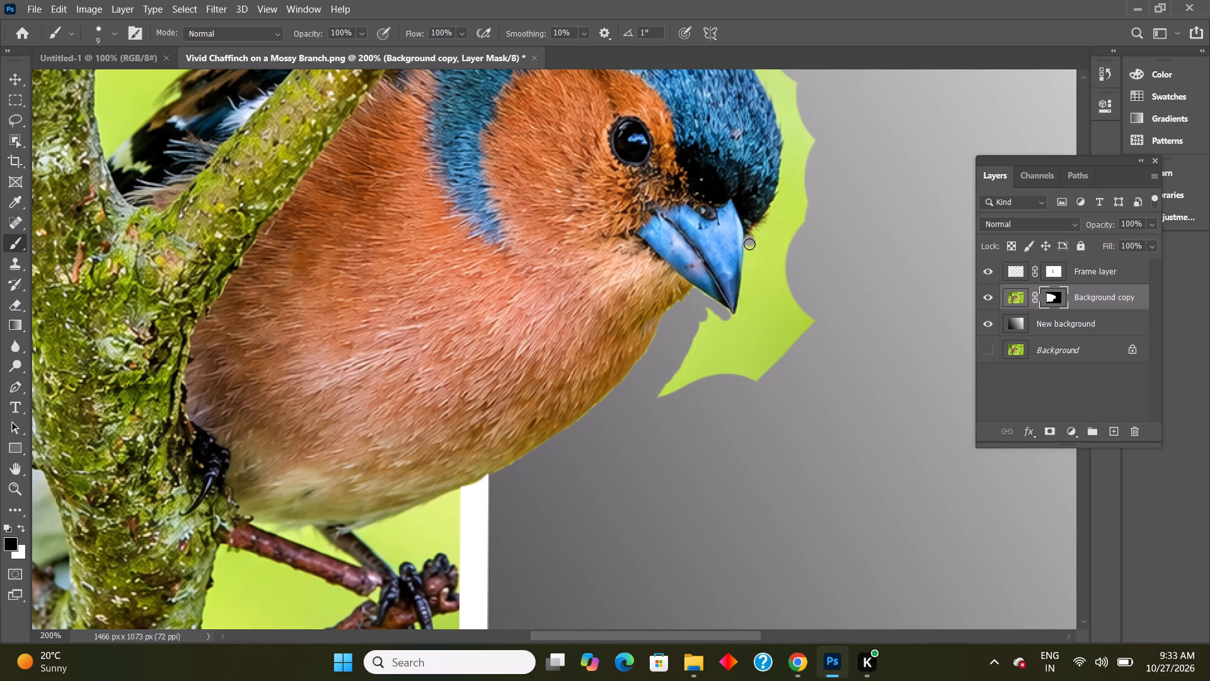
{"action": "left_click", "coordinate": [749, 245]}
{"action": "left_click", "coordinate": [749, 253]}
{"action": "left_click", "coordinate": [748, 258]}
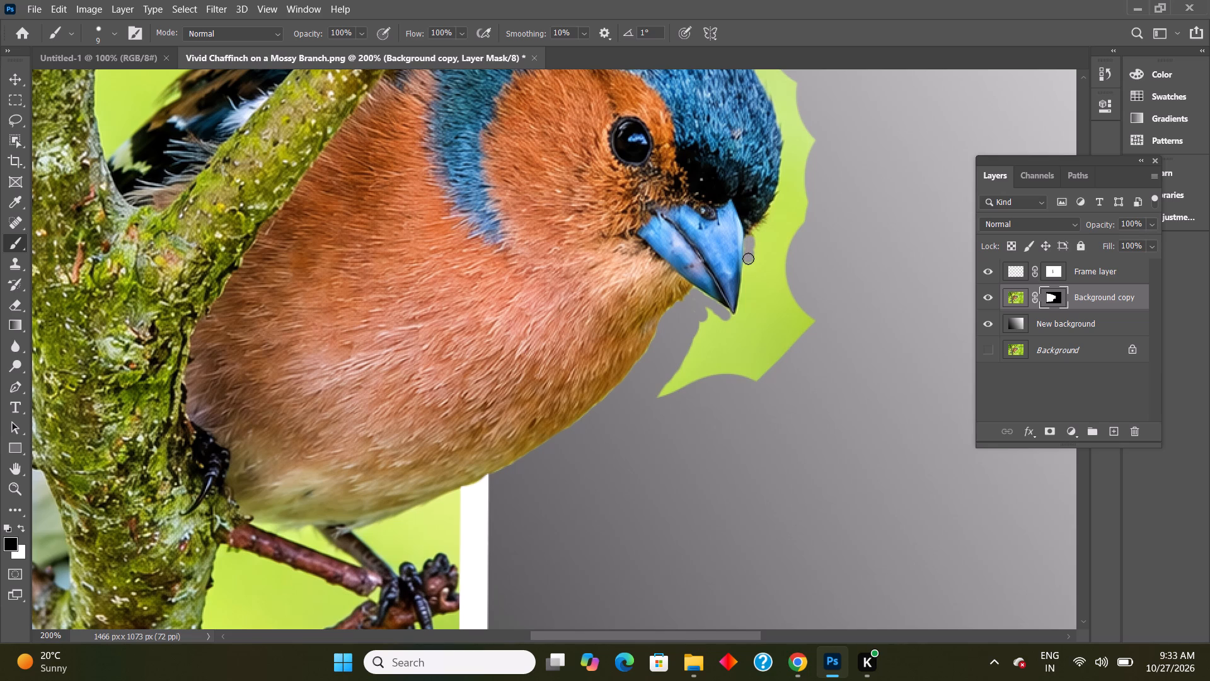
{"action": "left_click", "coordinate": [748, 260]}
{"action": "left_click", "coordinate": [748, 264]}
{"action": "left_click_drag", "start_coordinate": [748, 264], "coordinate": [747, 271]}
{"action": "left_click", "coordinate": [747, 272]}
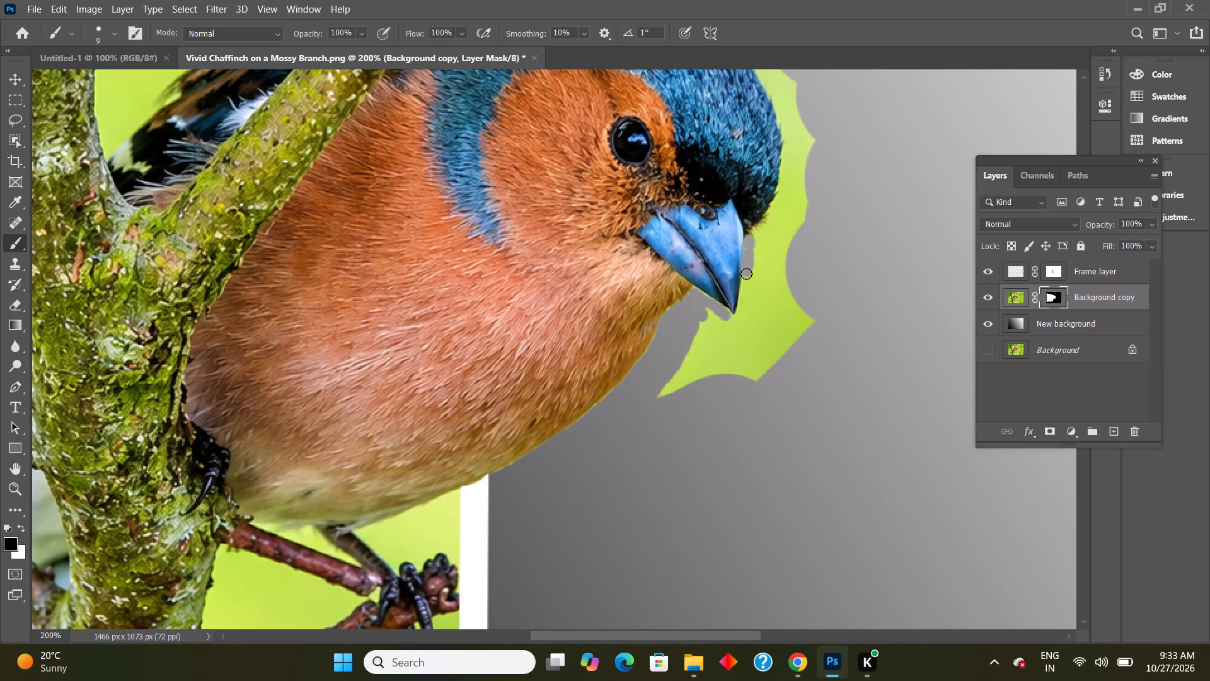
{"action": "left_click", "coordinate": [746, 277]}
{"action": "left_click", "coordinate": [746, 285]}
{"action": "left_click", "coordinate": [744, 291]}
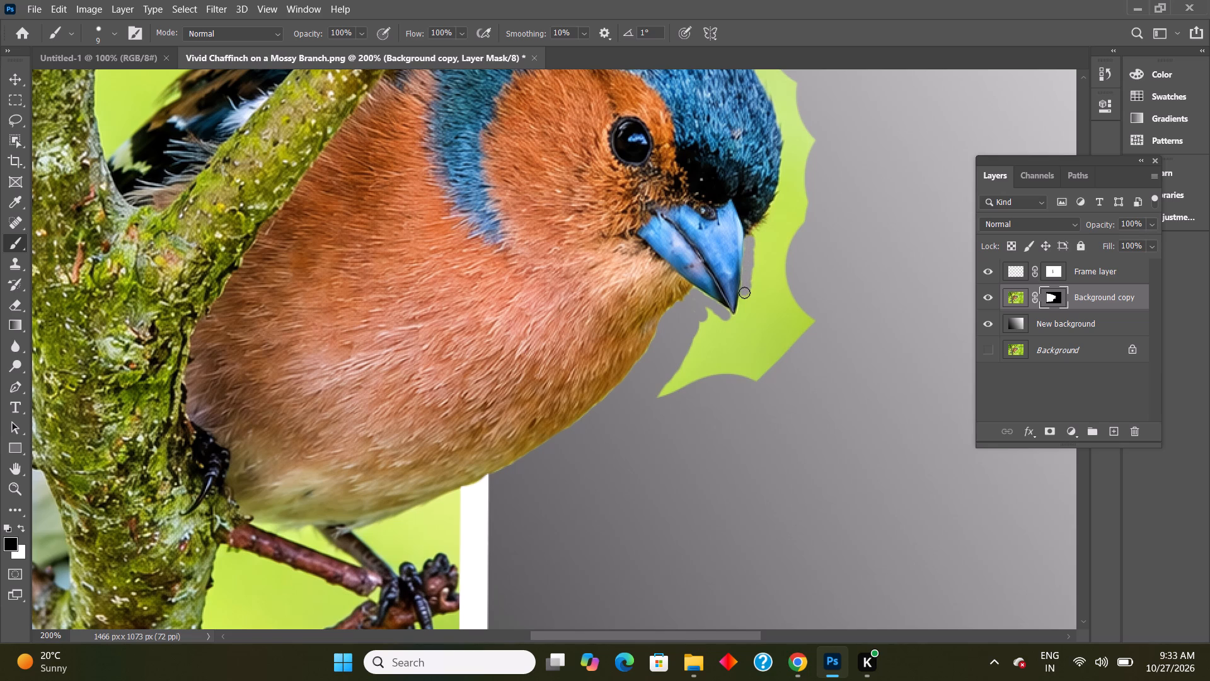
{"action": "left_click", "coordinate": [744, 298]}
{"action": "left_click", "coordinate": [742, 306]}
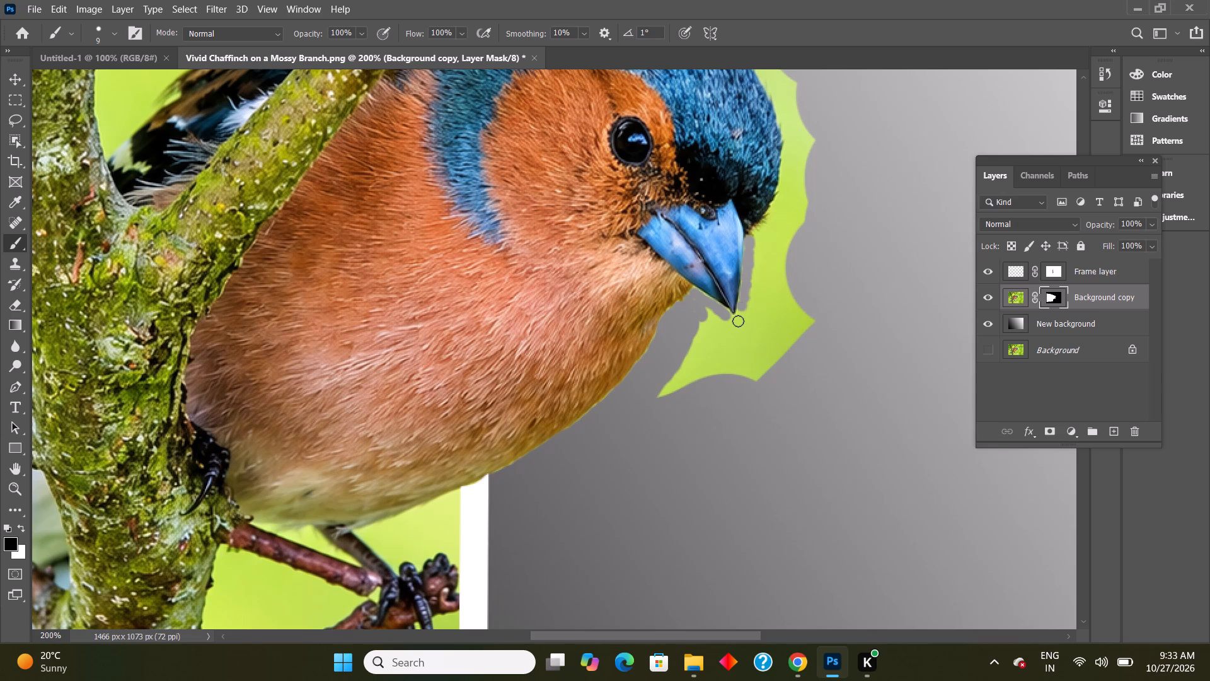
{"action": "left_click", "coordinate": [741, 313]}
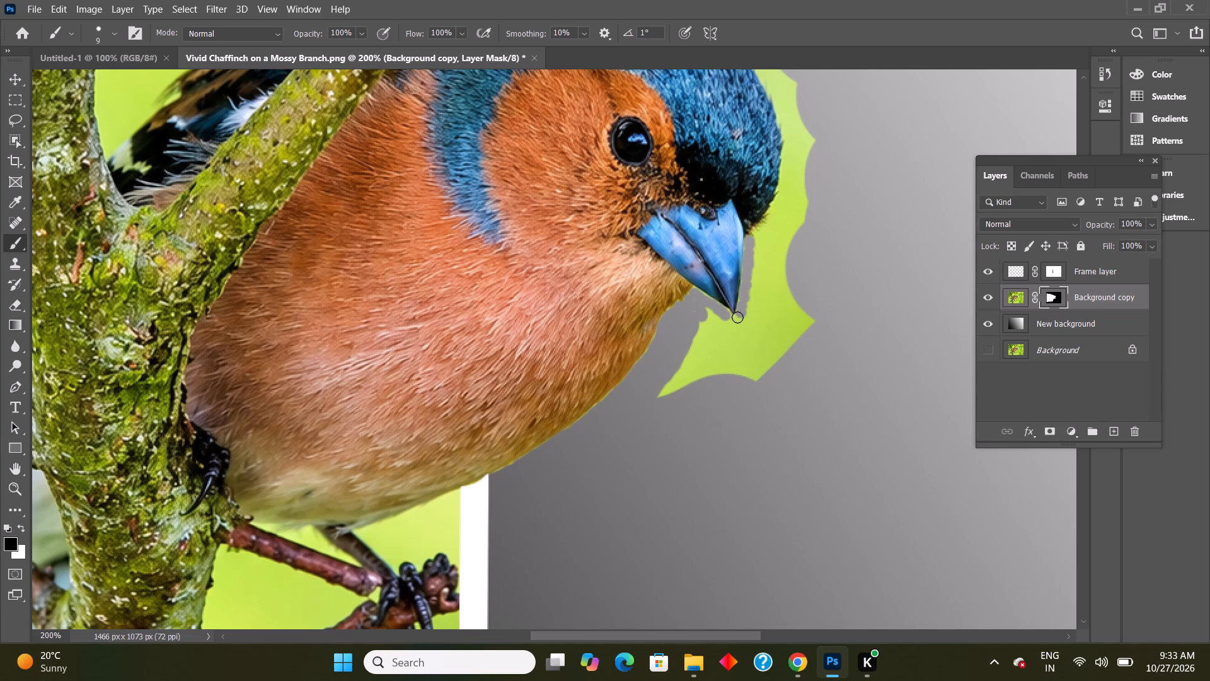
{"action": "left_click", "coordinate": [737, 317]}
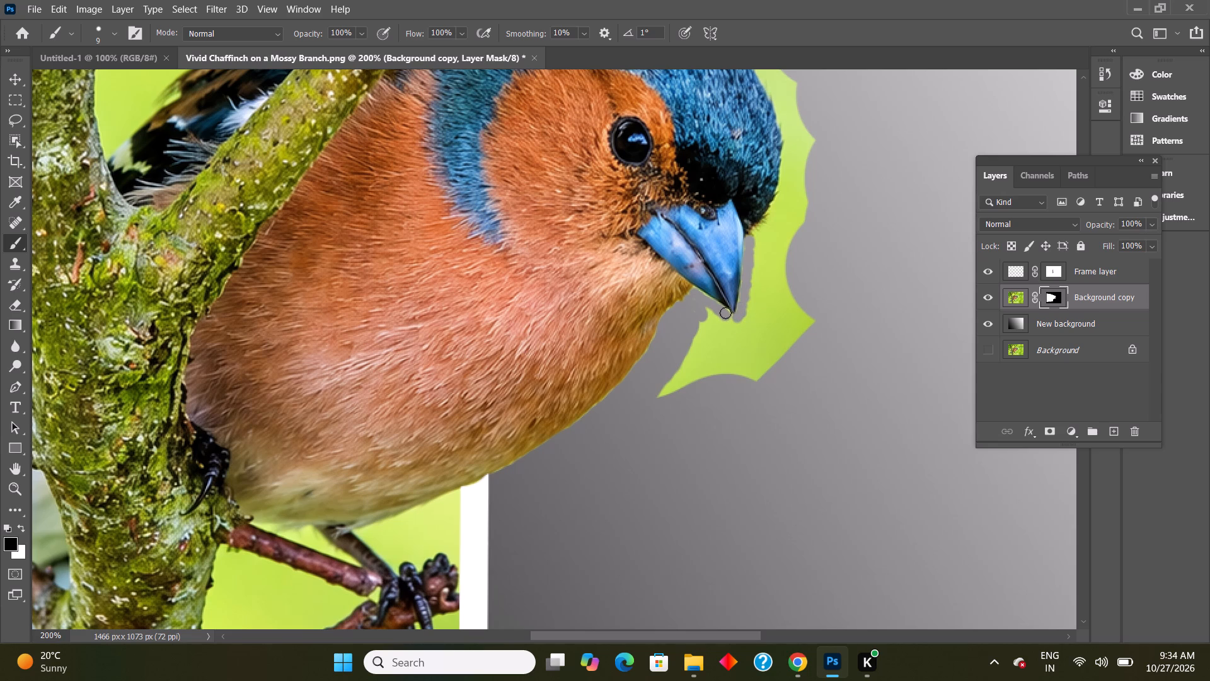
Touch up the mask along the beak's lower edge and in the throat notch to remove leftover green specks.
{"action": "left_click", "coordinate": [725, 313]}
{"action": "left_click", "coordinate": [730, 318]}
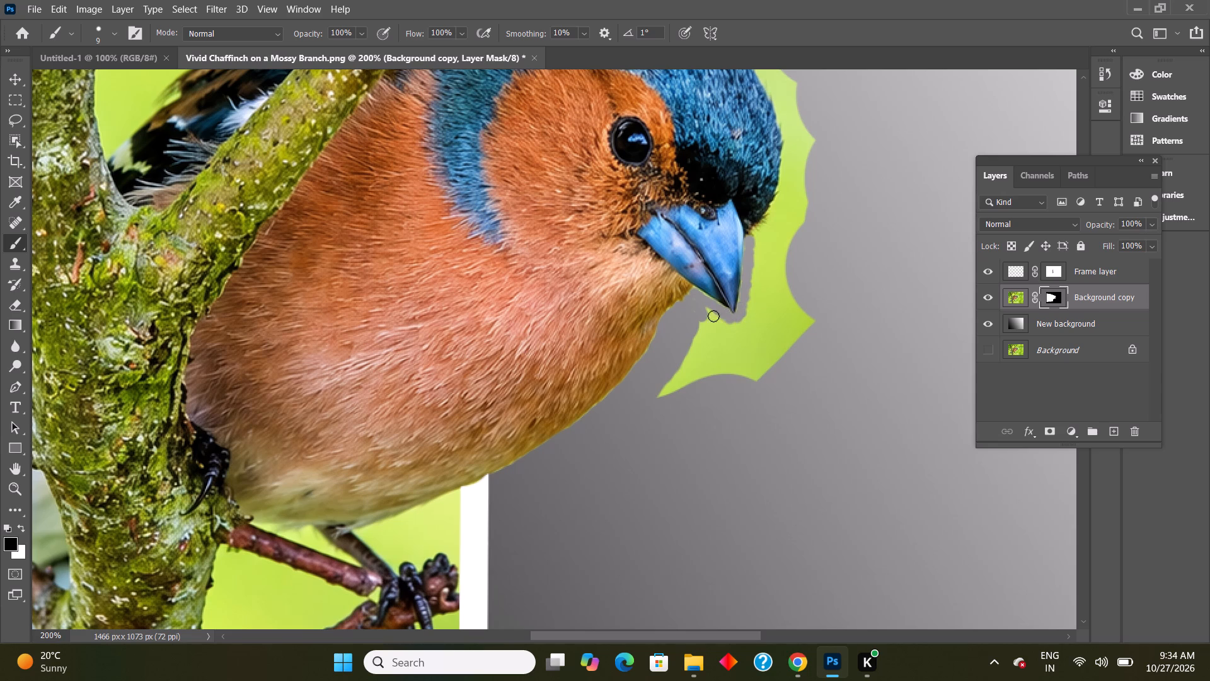
{"action": "left_click", "coordinate": [708, 306]}
{"action": "left_click", "coordinate": [703, 306]}
{"action": "double_click", "coordinate": [694, 300]}
{"action": "left_click", "coordinate": [689, 310]}
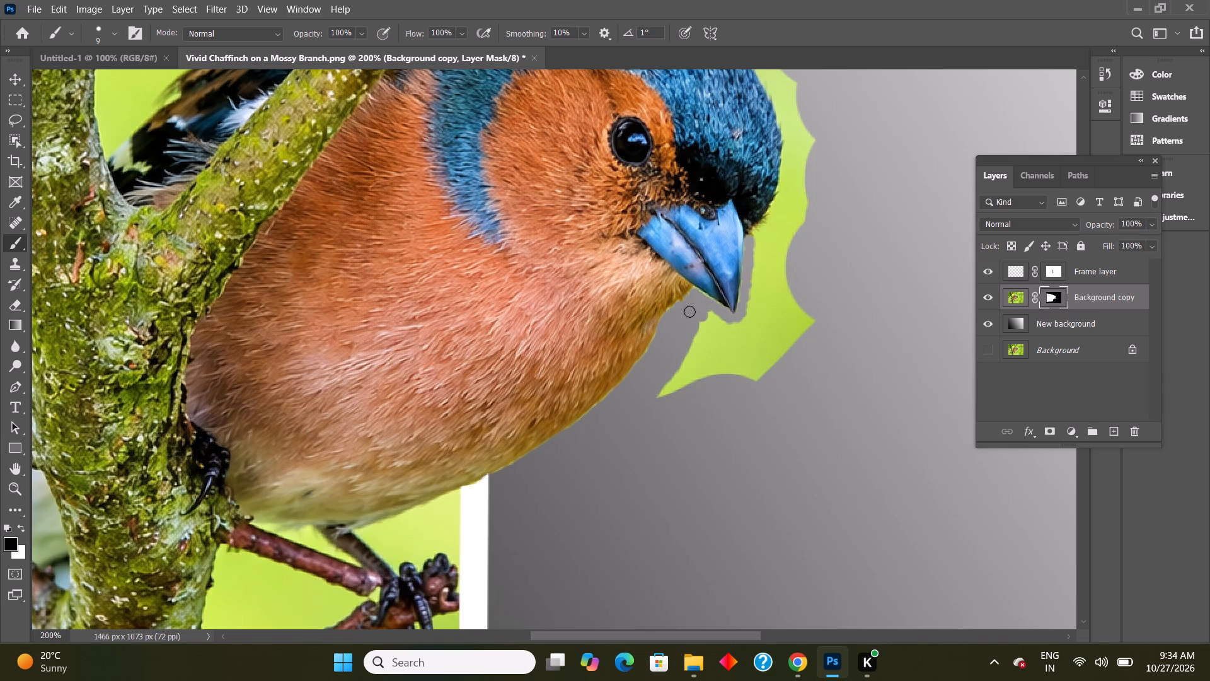
{"action": "double_click", "coordinate": [691, 318]}
{"action": "left_click", "coordinate": [695, 313]}
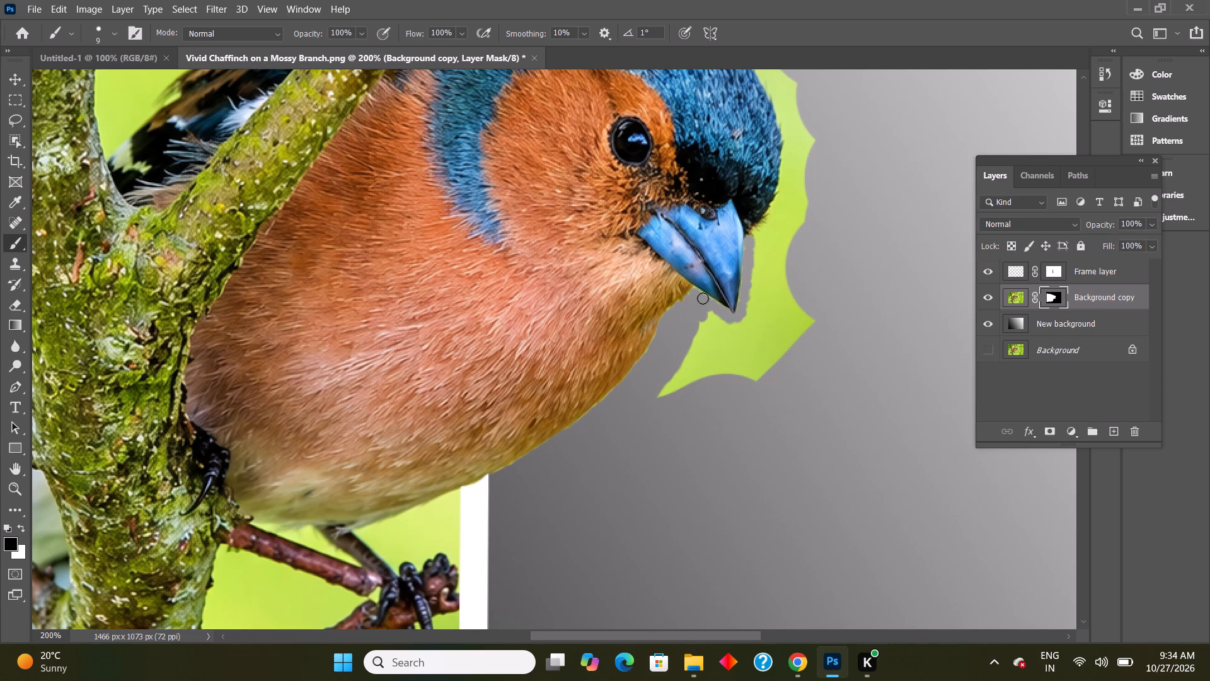
{"action": "left_click", "coordinate": [703, 298]}
{"action": "left_click", "coordinate": [698, 296]}
{"action": "left_click", "coordinate": [698, 294]}
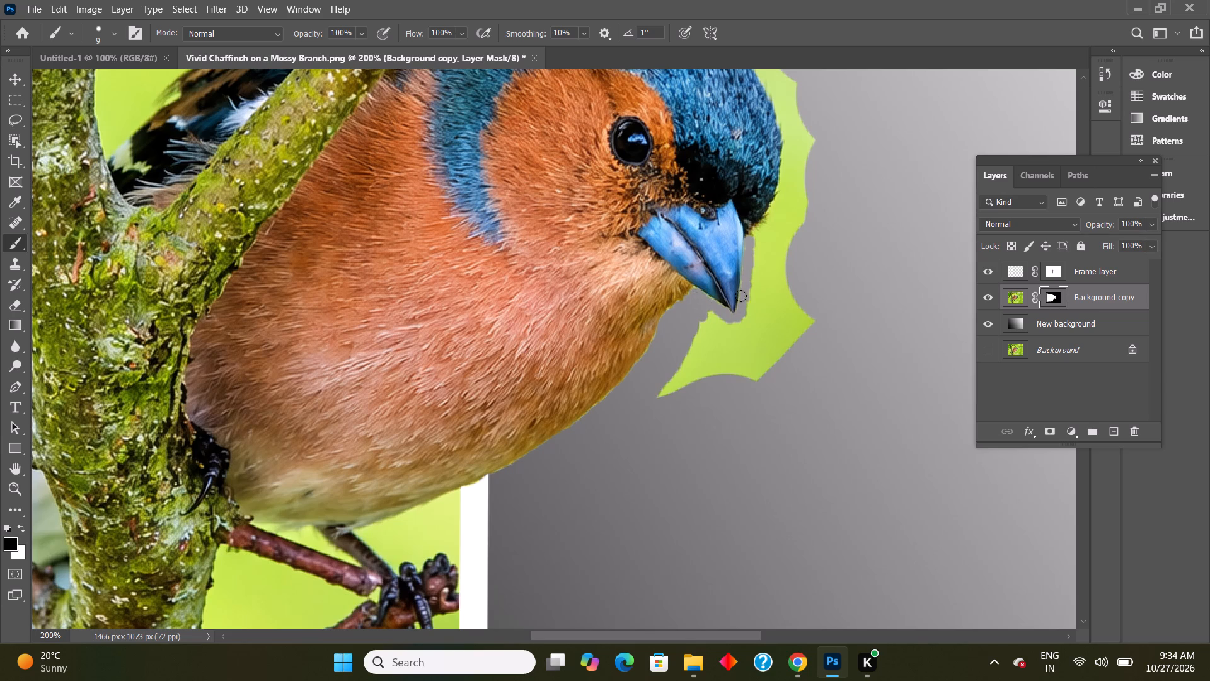
Touch up the mask along the beak's front edge down to its tip.
{"action": "left_click", "coordinate": [745, 296]}
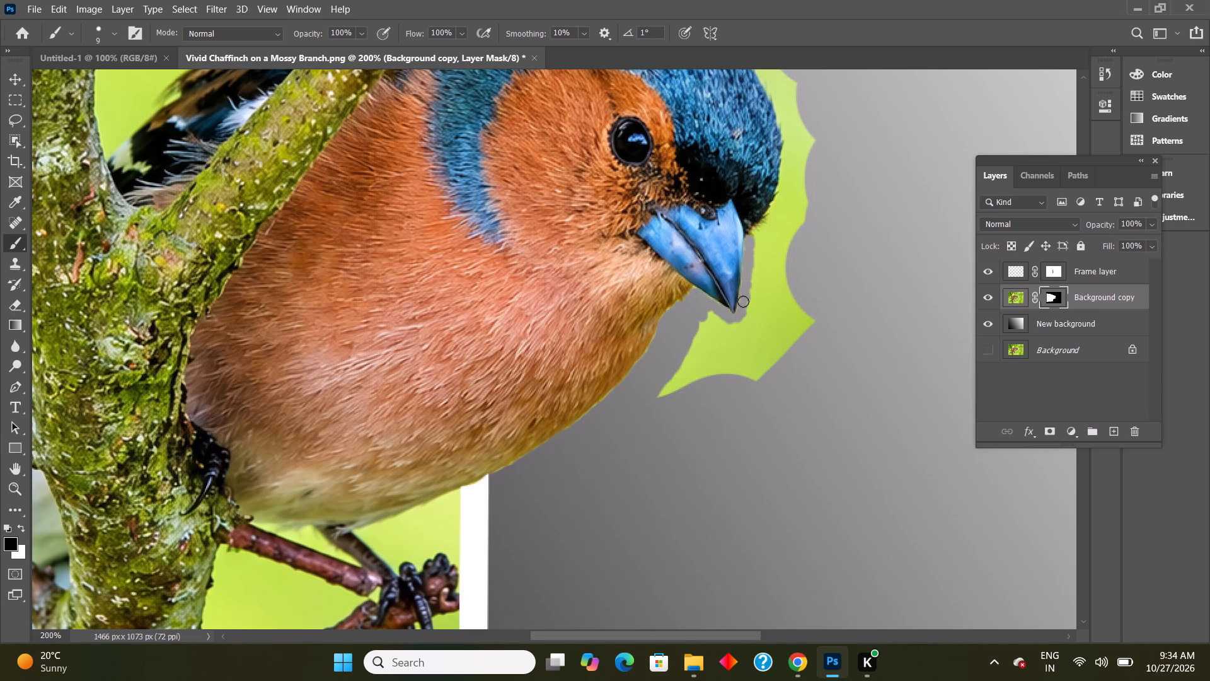
{"action": "left_click", "coordinate": [743, 301]}
{"action": "left_click", "coordinate": [742, 309]}
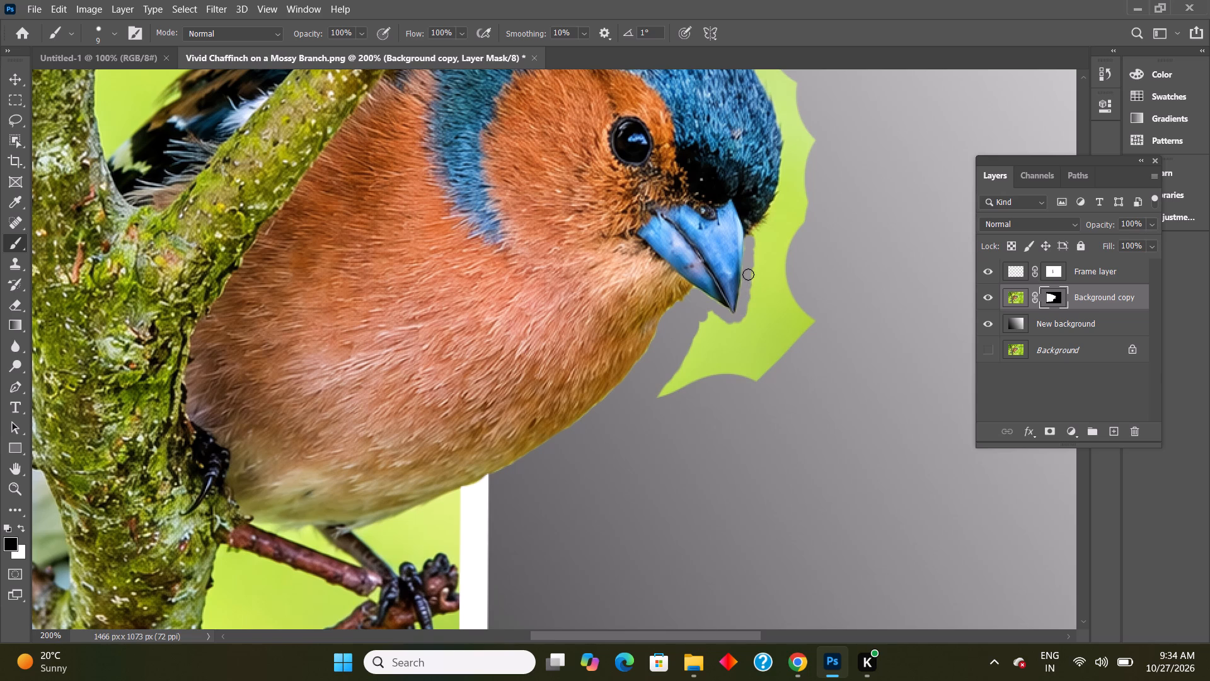
{"action": "left_click", "coordinate": [747, 272]}
{"action": "left_click", "coordinate": [747, 284]}
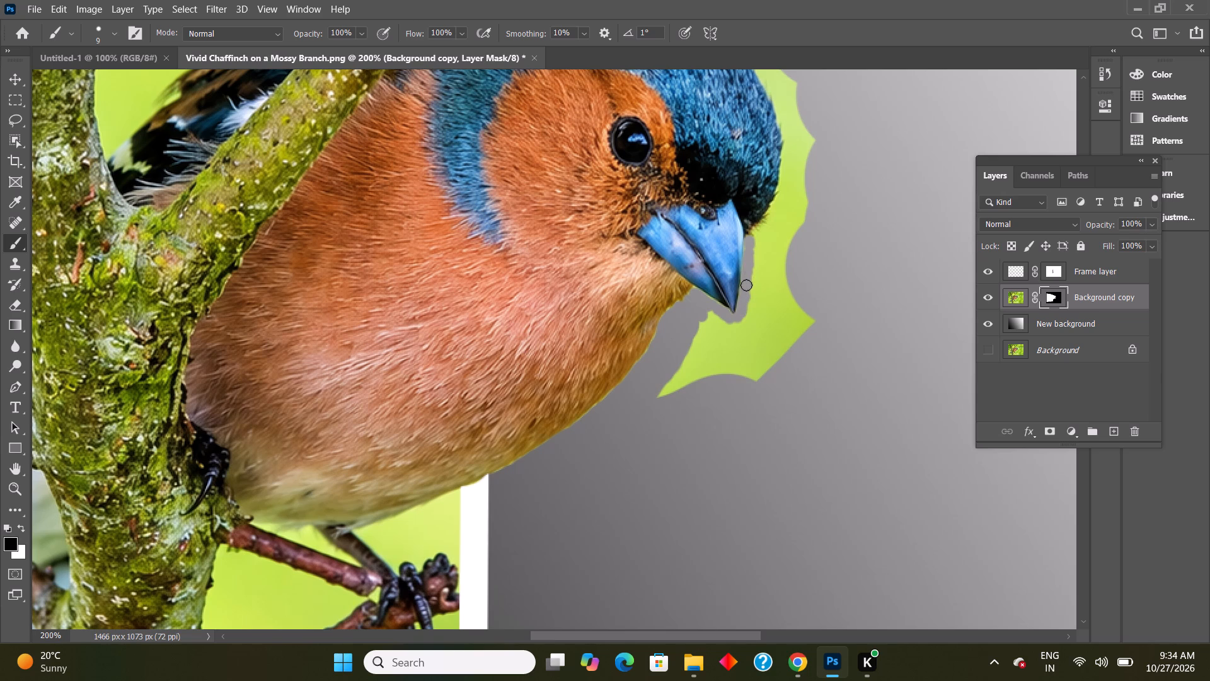
{"action": "left_click", "coordinate": [746, 289]}
{"action": "double_click", "coordinate": [746, 294]}
With a 25 px brush, mask the leftover green patch below the beak, from the throat out past the beak tip.
{"action": "type", "text": "]]]]"}
{"action": "left_click_drag", "start_coordinate": [703, 319], "coordinate": [710, 381]}
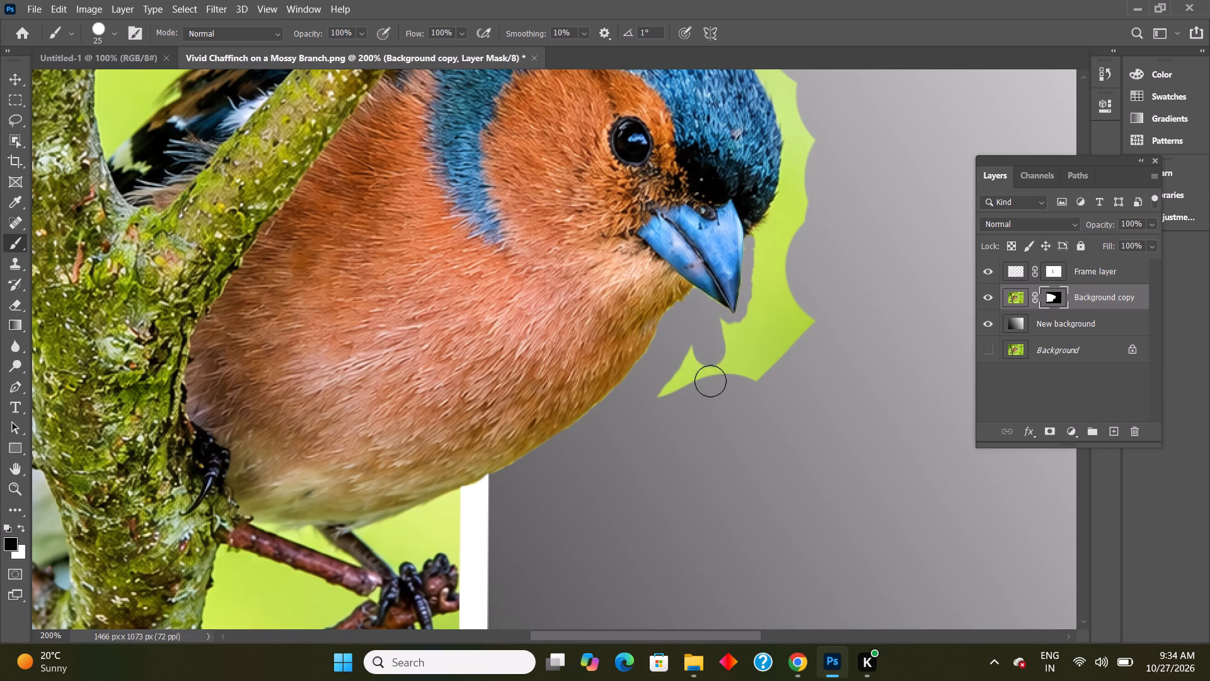
{"action": "left_click_drag", "start_coordinate": [710, 381], "coordinate": [701, 438]}
{"action": "left_click_drag", "start_coordinate": [688, 350], "coordinate": [669, 424]}
{"action": "left_click_drag", "start_coordinate": [660, 385], "coordinate": [659, 392]}
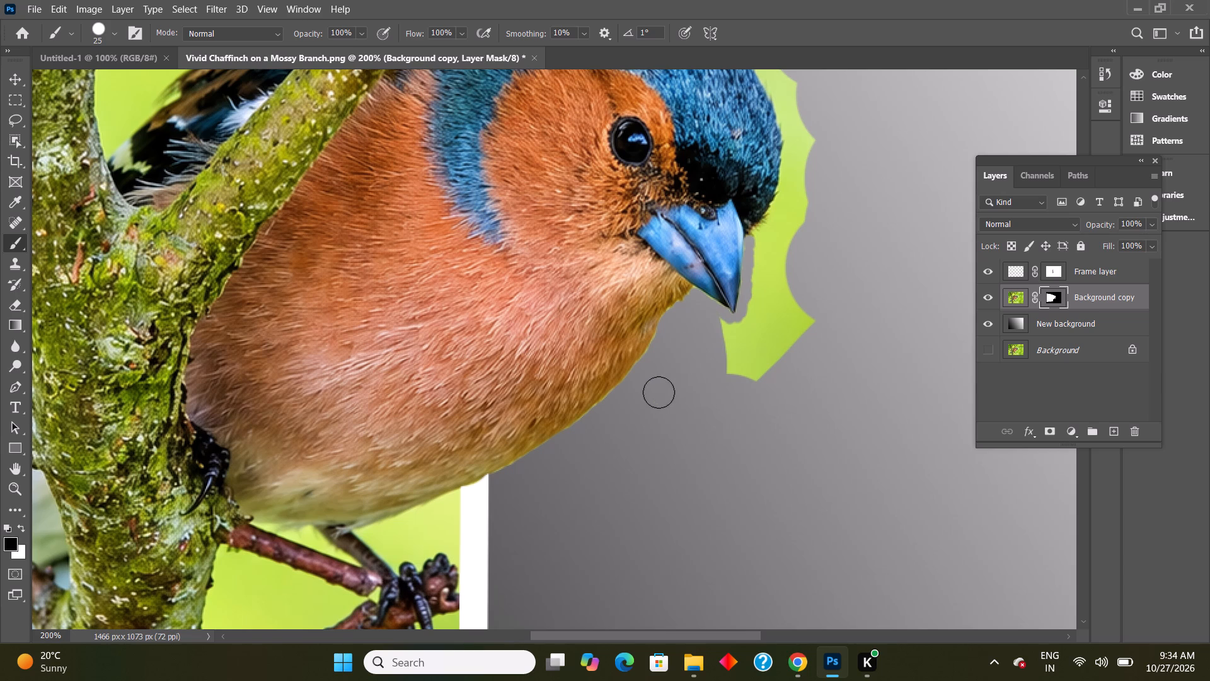
{"action": "left_click_drag", "start_coordinate": [659, 392], "coordinate": [662, 417]}
{"action": "left_click_drag", "start_coordinate": [714, 328], "coordinate": [783, 419]}
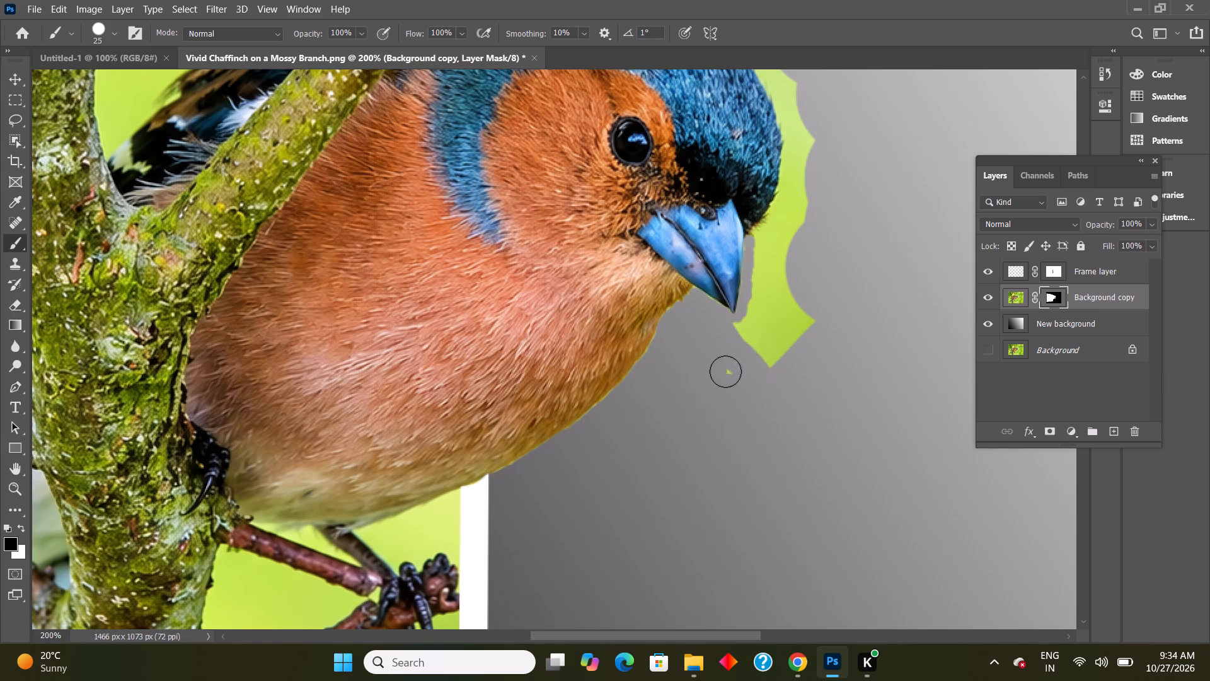
{"action": "left_click_drag", "start_coordinate": [725, 371], "coordinate": [742, 388]}
{"action": "left_click_drag", "start_coordinate": [739, 333], "coordinate": [797, 393]}
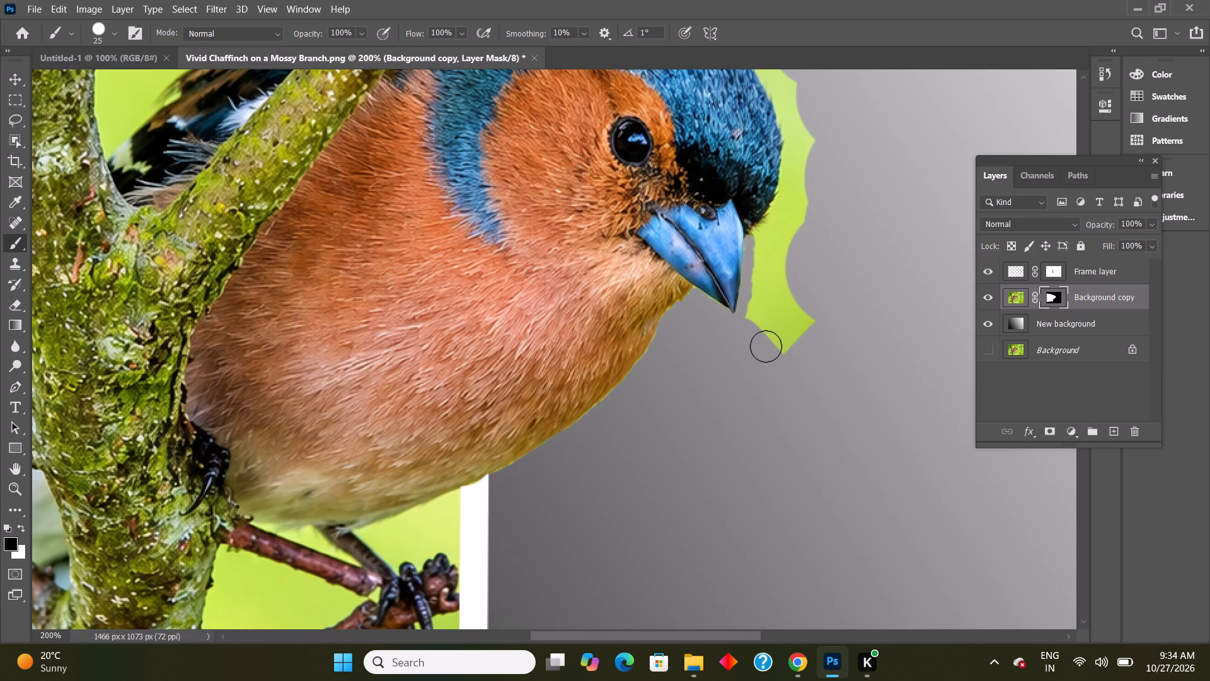
{"action": "left_click_drag", "start_coordinate": [753, 316], "coordinate": [824, 367]}
{"action": "left_click_drag", "start_coordinate": [778, 330], "coordinate": [828, 411]}
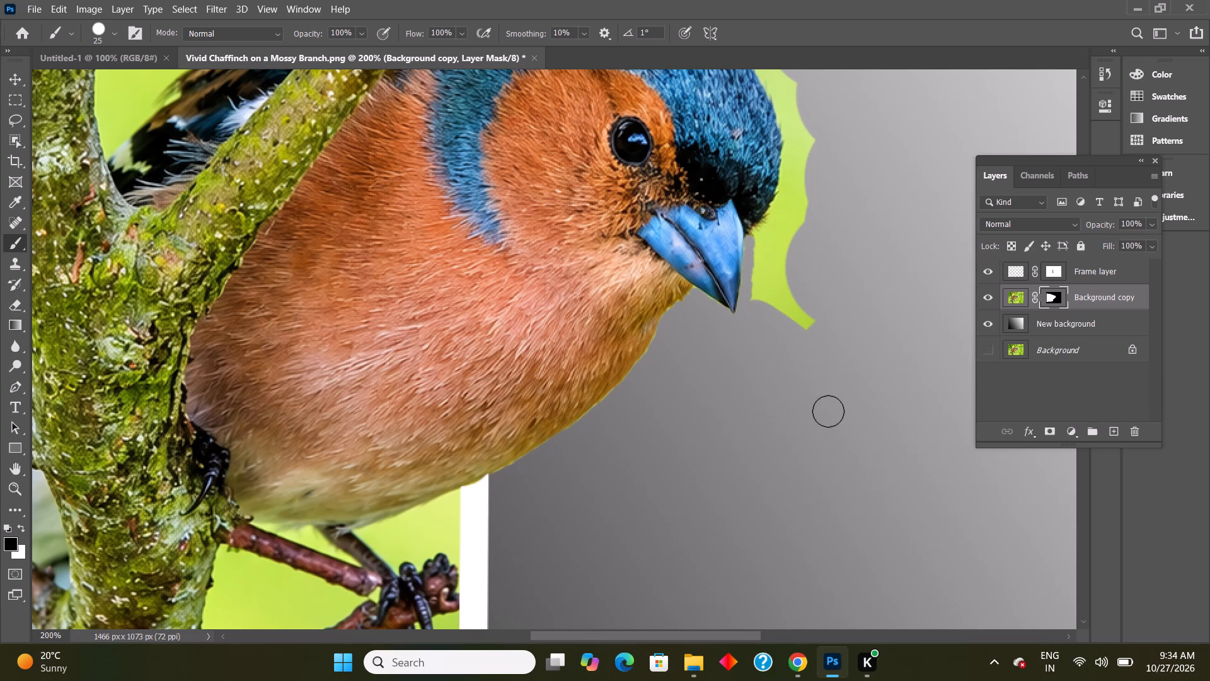
{"action": "left_click_drag", "start_coordinate": [828, 411], "coordinate": [829, 412]}
{"action": "left_click_drag", "start_coordinate": [805, 322], "coordinate": [775, 306]}
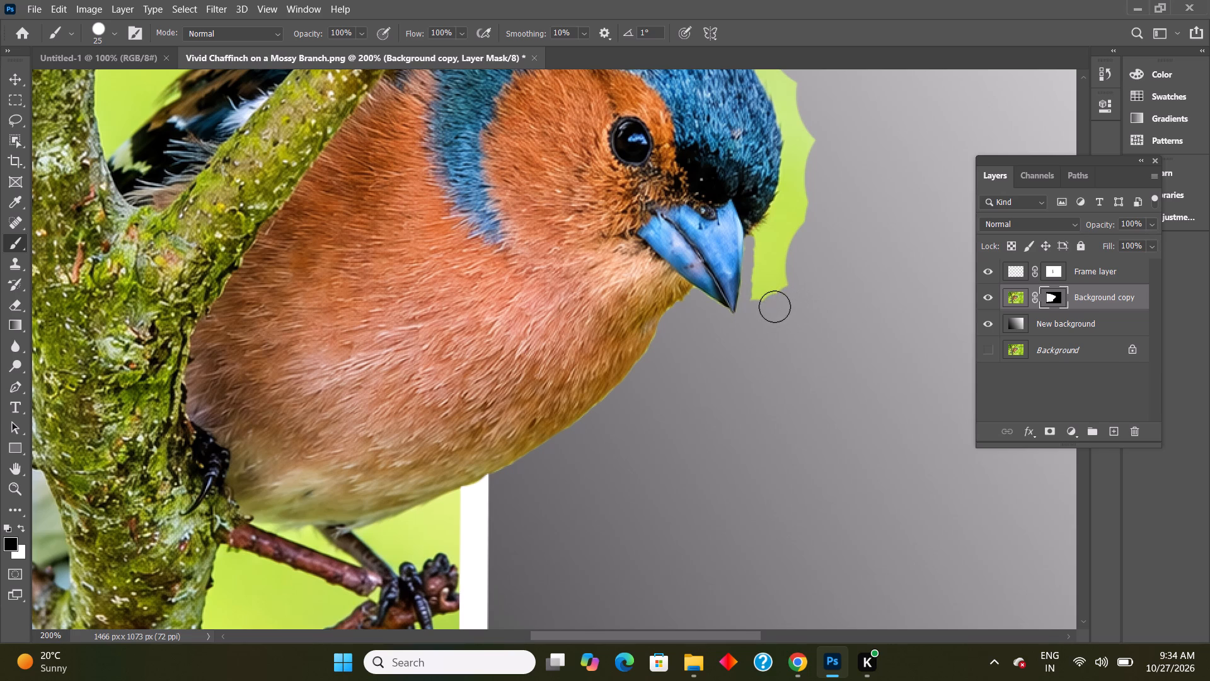
Mask the remaining green in front of the beak, working upward to the base of the forehead feathers.
{"action": "left_click_drag", "start_coordinate": [775, 306], "coordinate": [773, 303]}
{"action": "left_click_drag", "start_coordinate": [767, 281], "coordinate": [762, 305]}
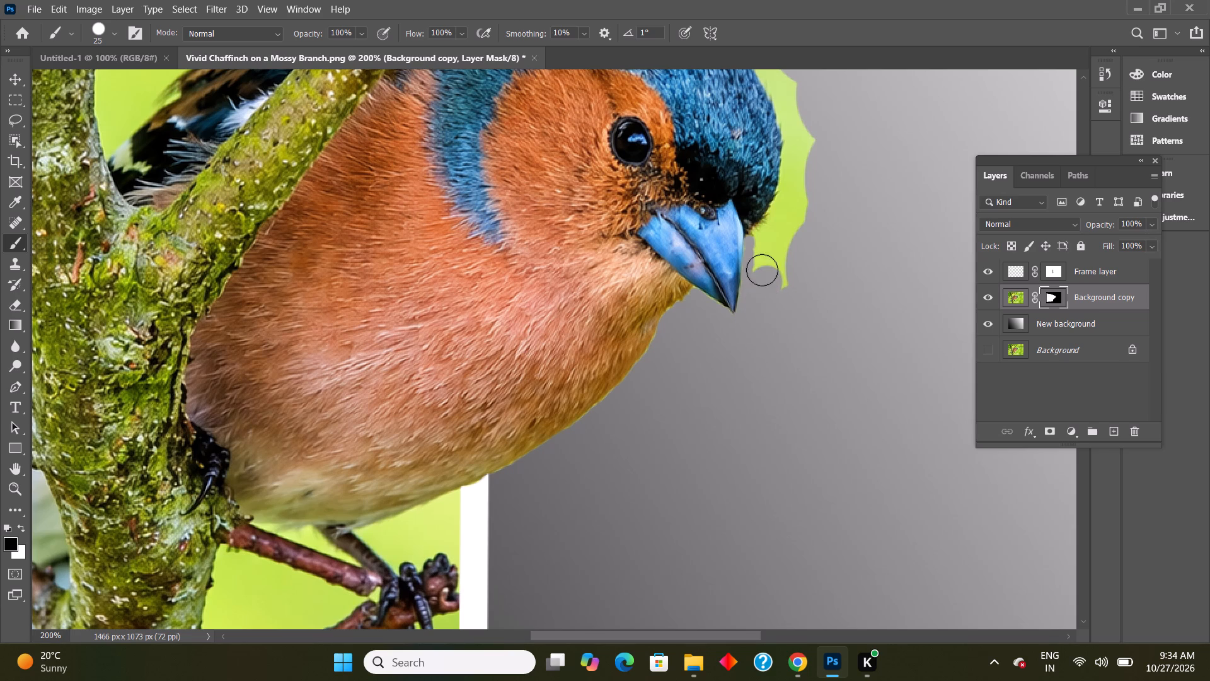
{"action": "left_click", "coordinate": [764, 250]}
{"action": "left_click", "coordinate": [765, 264]}
{"action": "left_click", "coordinate": [775, 275]}
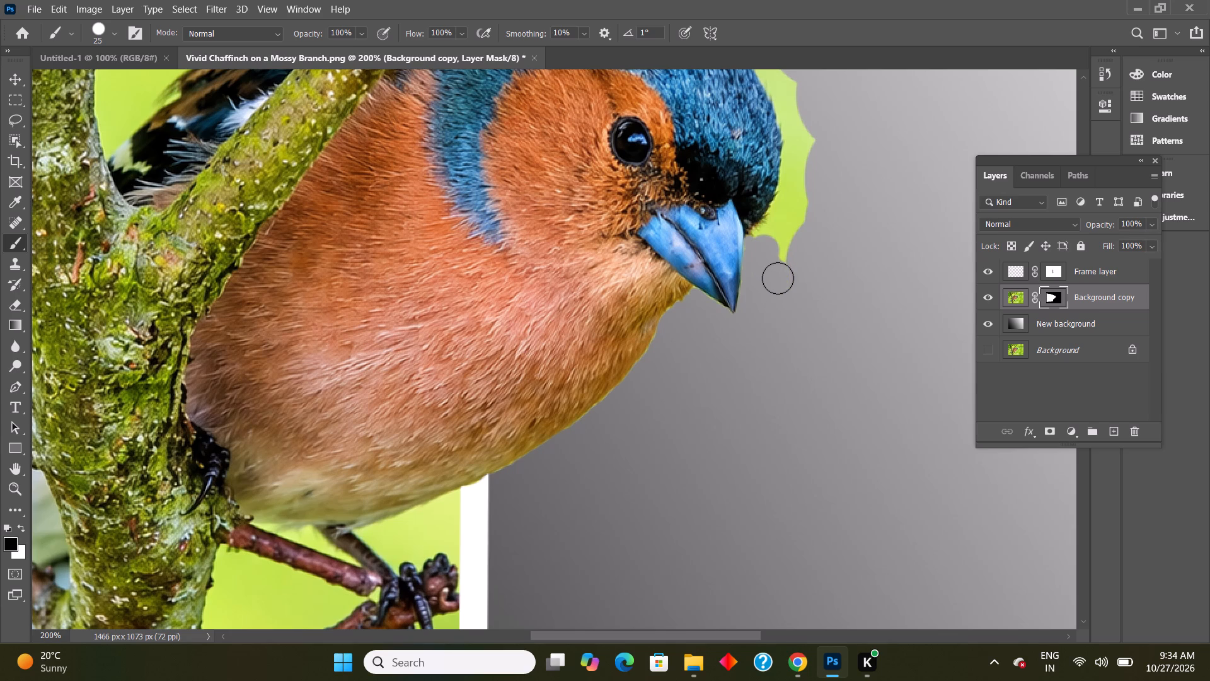
{"action": "left_click", "coordinate": [765, 240]}
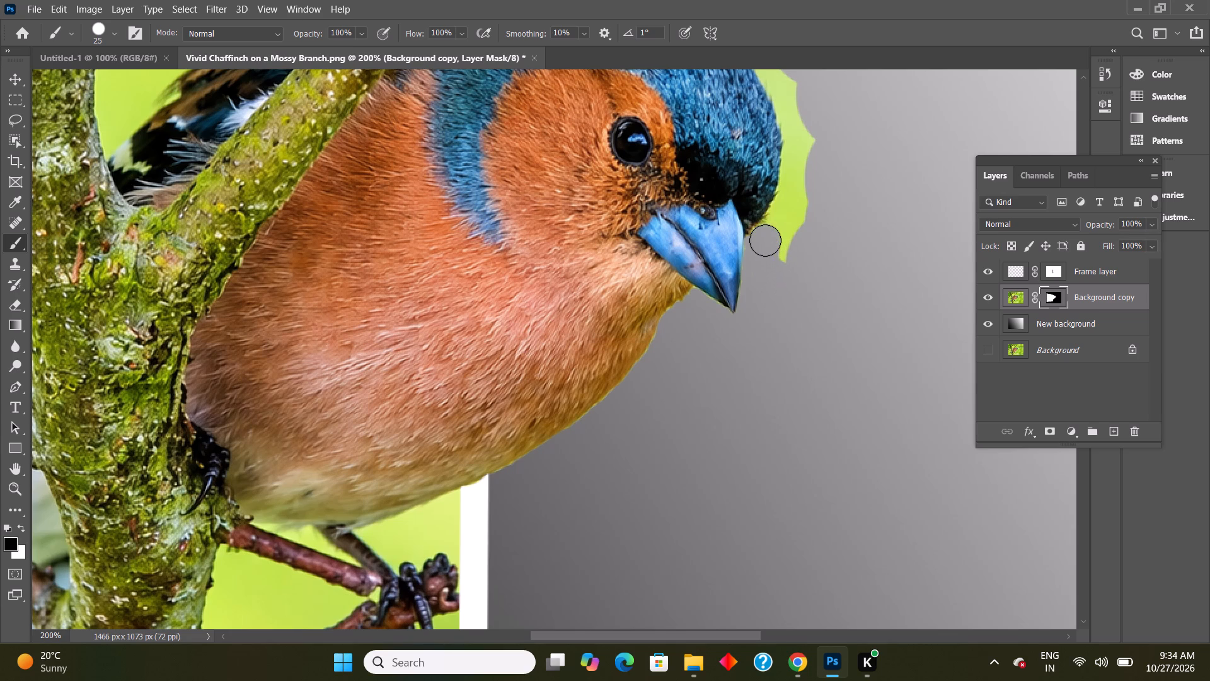
{"action": "left_click", "coordinate": [768, 236]}
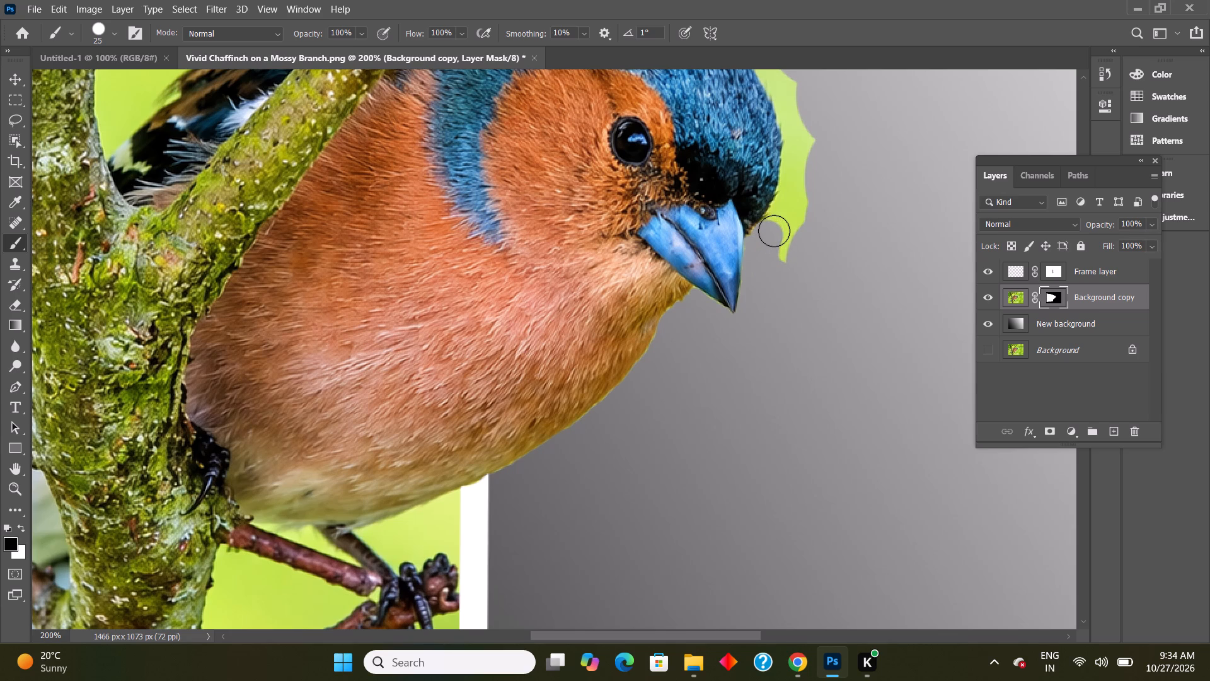
{"action": "left_click", "coordinate": [774, 228]}
{"action": "left_click", "coordinate": [788, 248]}
{"action": "left_click", "coordinate": [791, 252]}
{"action": "left_click", "coordinate": [795, 238]}
{"action": "left_click", "coordinate": [796, 232]}
{"action": "left_click", "coordinate": [798, 226]}
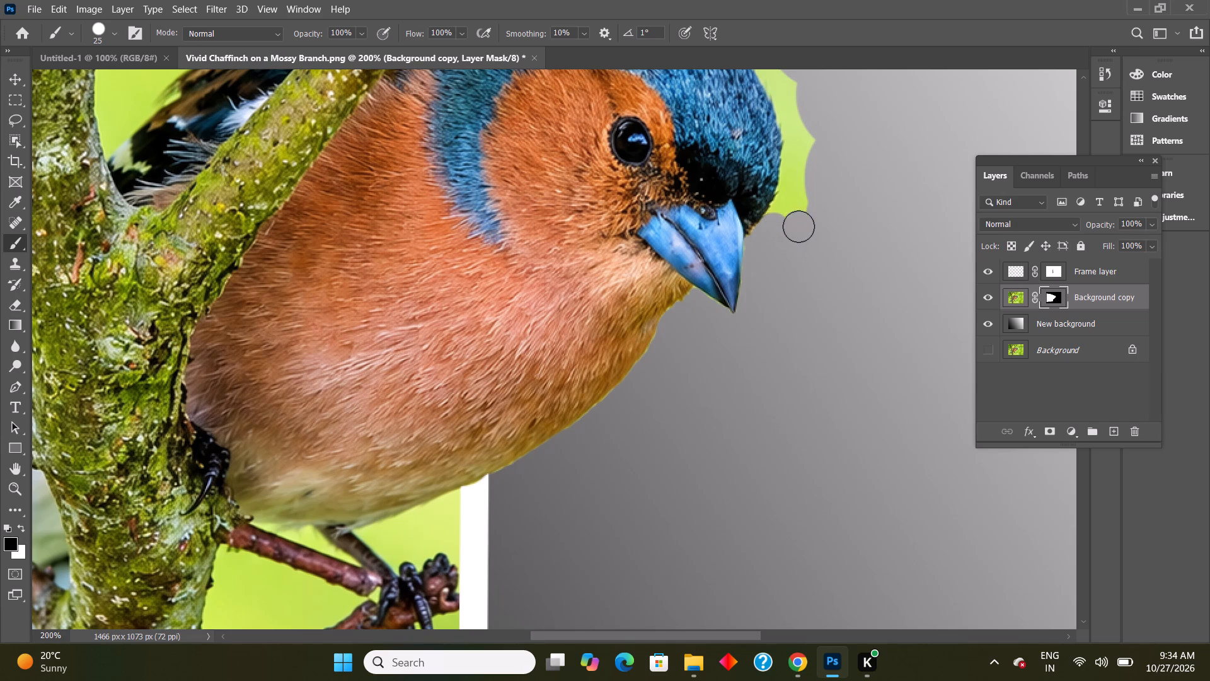
Mask the green along the front of the blue forehead, working upward from above the beak to about eye level.
{"action": "left_click", "coordinate": [800, 223]}
{"action": "left_click", "coordinate": [802, 216]}
{"action": "left_click", "coordinate": [802, 212]}
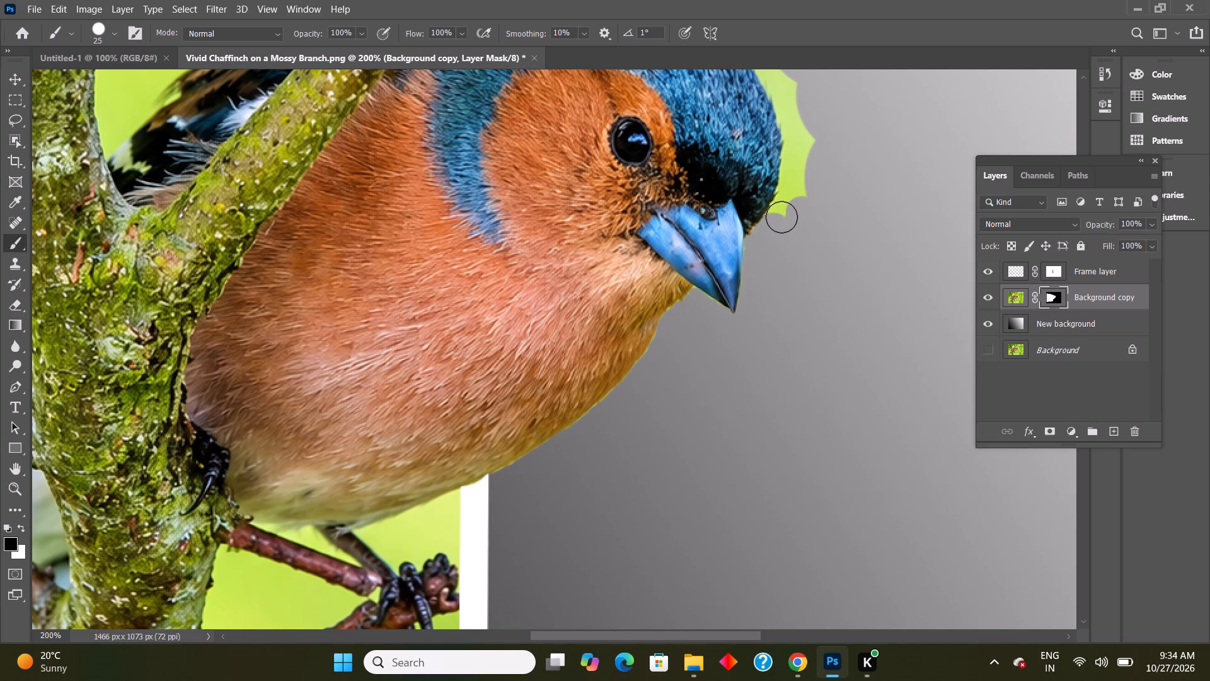
{"action": "left_click", "coordinate": [781, 218]}
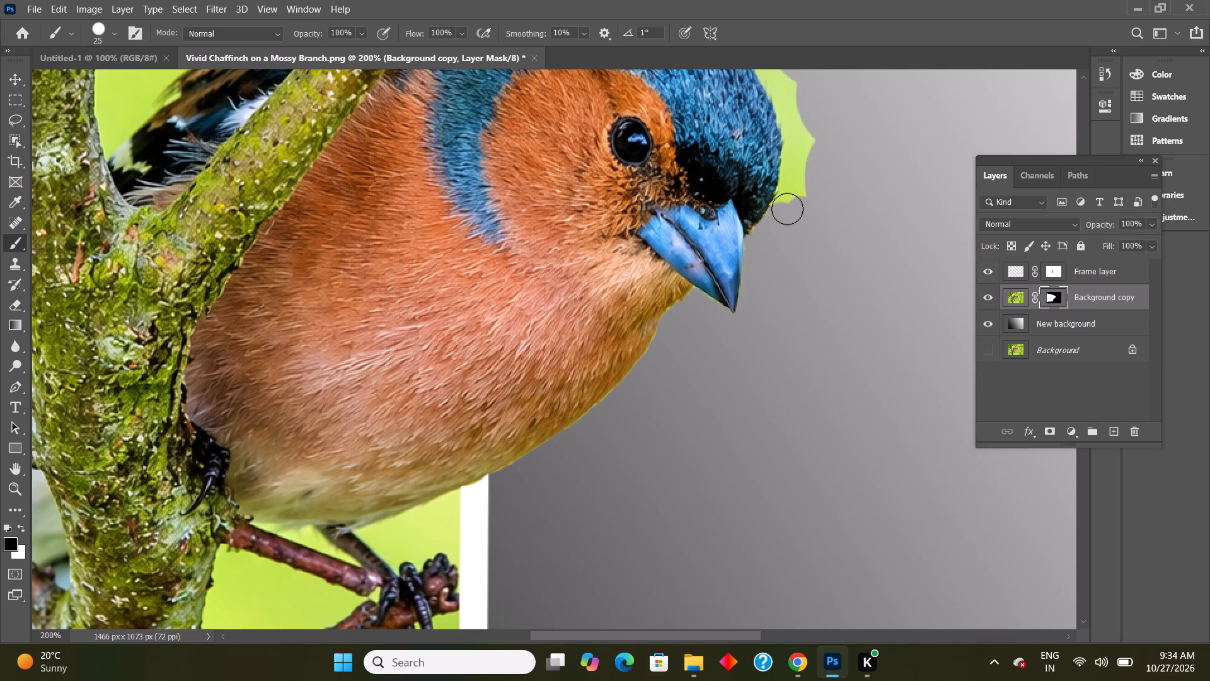
{"action": "left_click", "coordinate": [787, 208]}
{"action": "left_click", "coordinate": [789, 203]}
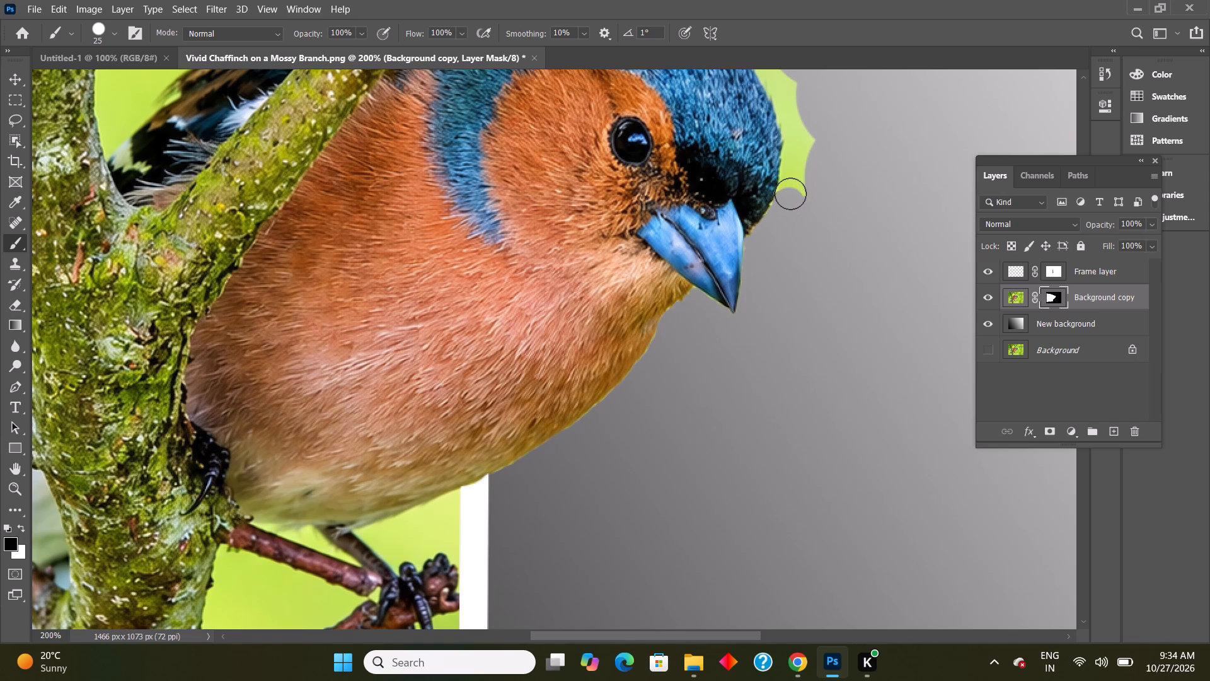
{"action": "left_click", "coordinate": [792, 193]}
{"action": "left_click", "coordinate": [795, 189]}
{"action": "left_click", "coordinate": [798, 182]}
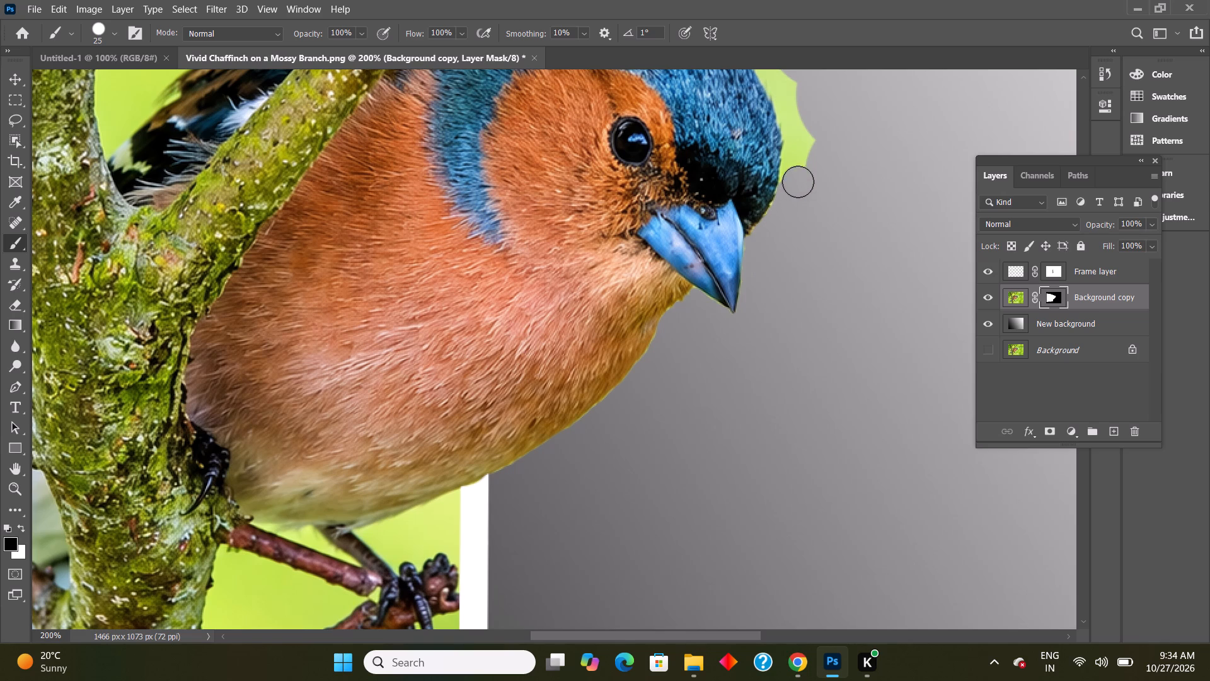
{"action": "left_click", "coordinate": [800, 178]}
{"action": "double_click", "coordinate": [805, 171]}
{"action": "double_click", "coordinate": [807, 161]}
{"action": "left_click", "coordinate": [815, 146]}
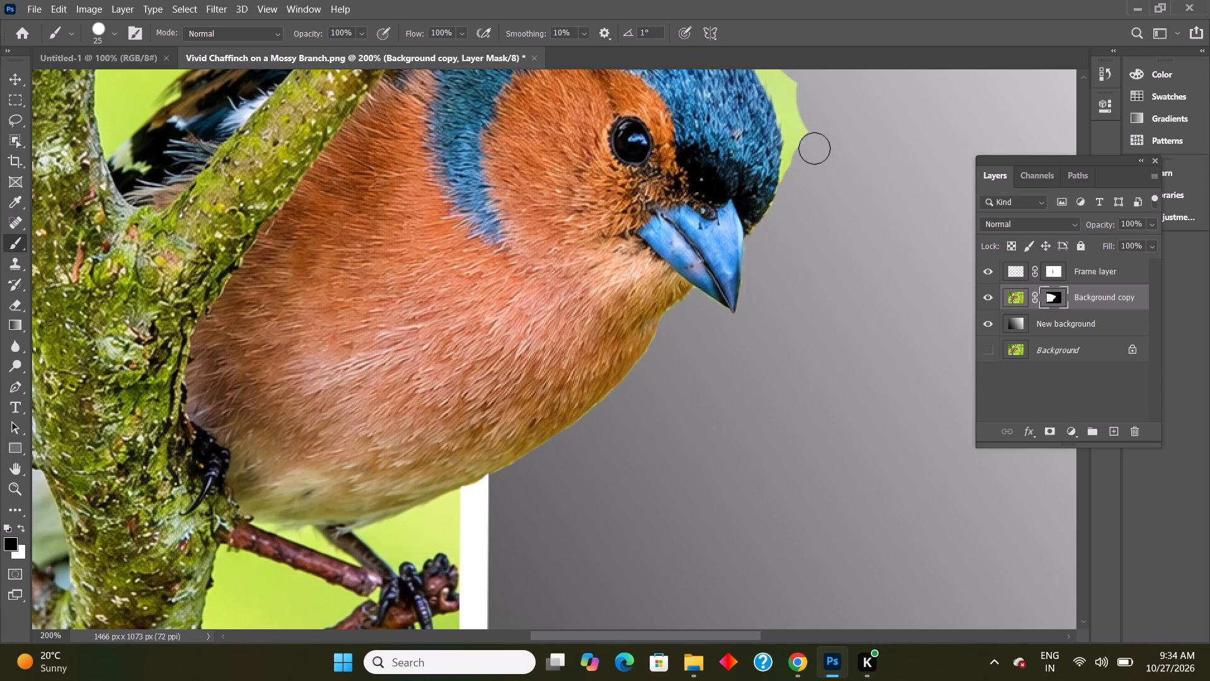
Dock the floating Layers panel beside the collapsed panel column, clear of the canvas around the bird's head.
{"action": "key", "text": "Down"}
{"action": "key", "text": "Down"}
{"action": "key", "text": "Down"}
{"action": "key", "text": "Down"}
{"action": "key", "text": "Down"}
{"action": "left_click_drag", "start_coordinate": [1097, 161], "coordinate": [957, 284]}
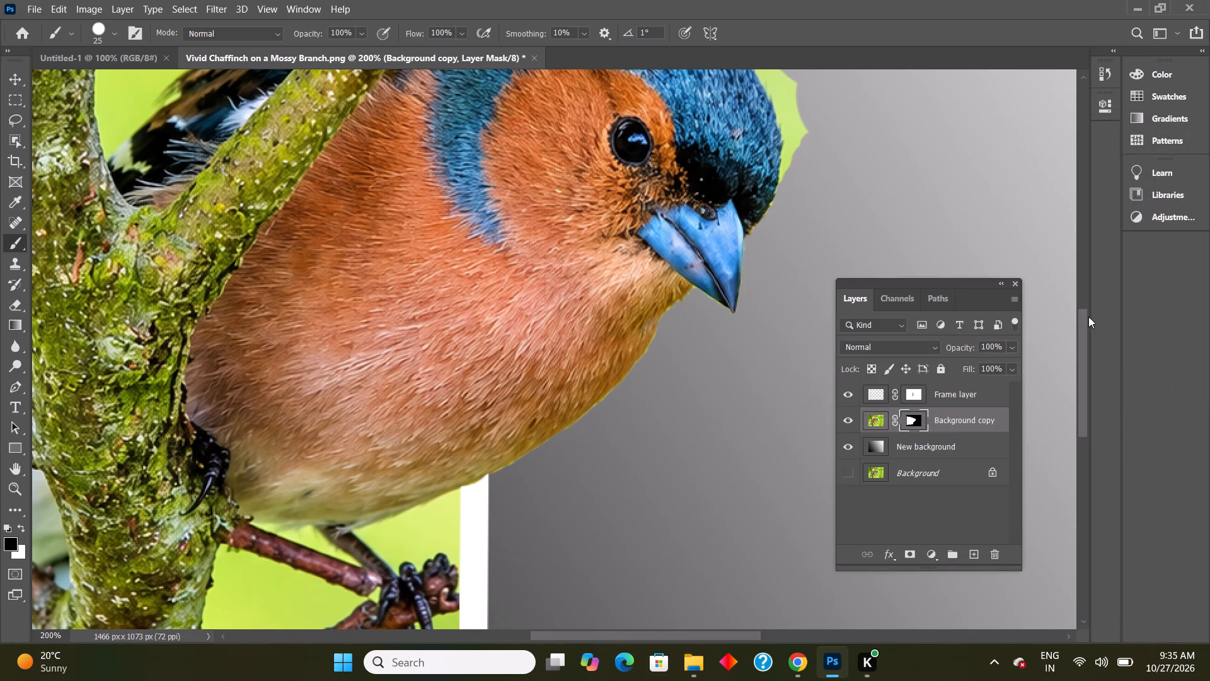
{"action": "left_click_drag", "start_coordinate": [1085, 332], "coordinate": [1085, 277]}
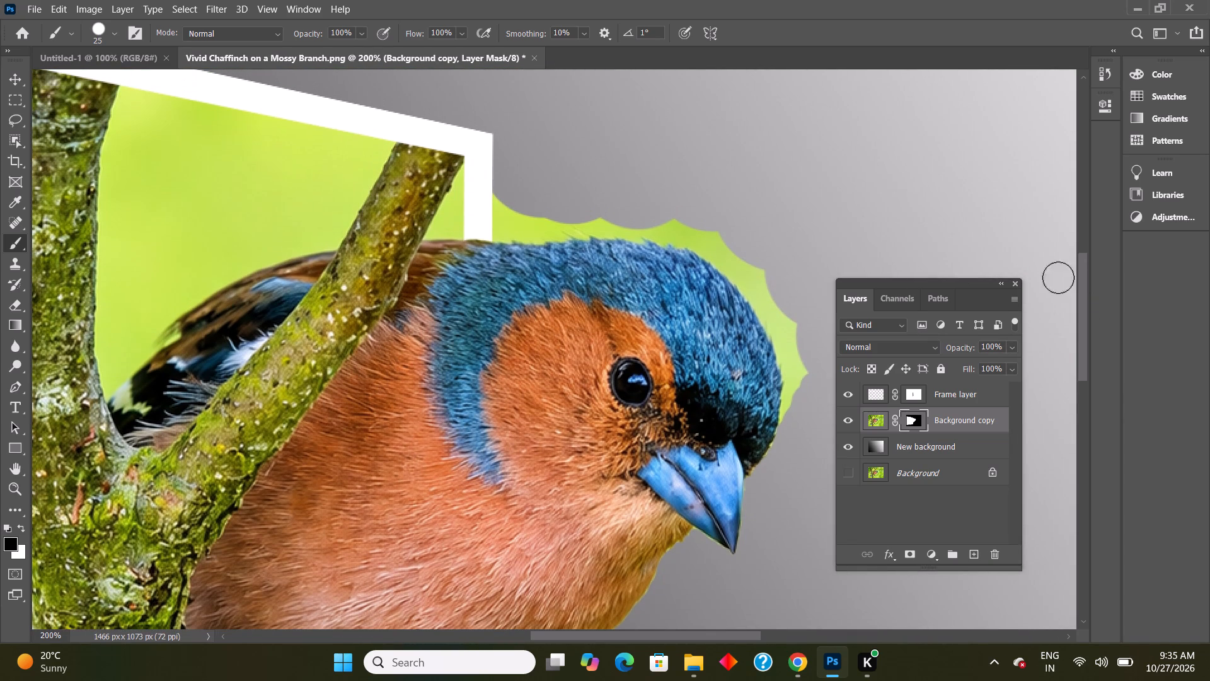
{"action": "left_click_drag", "start_coordinate": [966, 284], "coordinate": [1080, 182]}
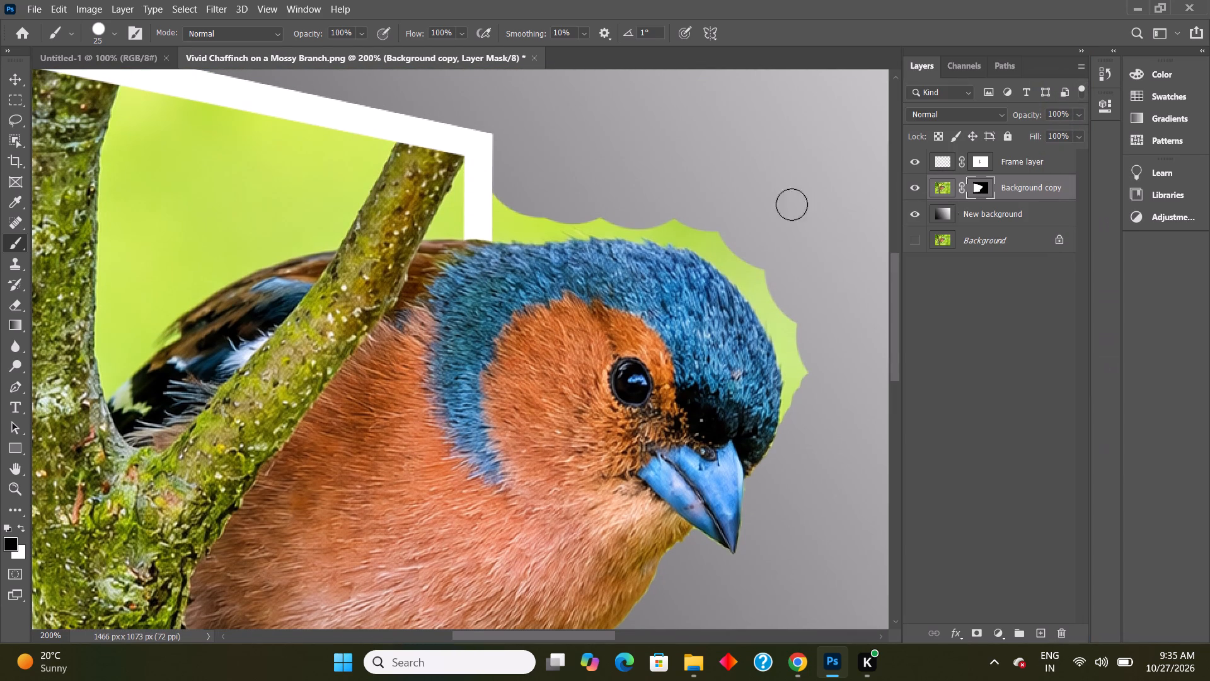
Mask the green beside the white frame's outer edge and along the back of the bird's blue head on the Background copy mask.
{"action": "left_click", "coordinate": [498, 196]}
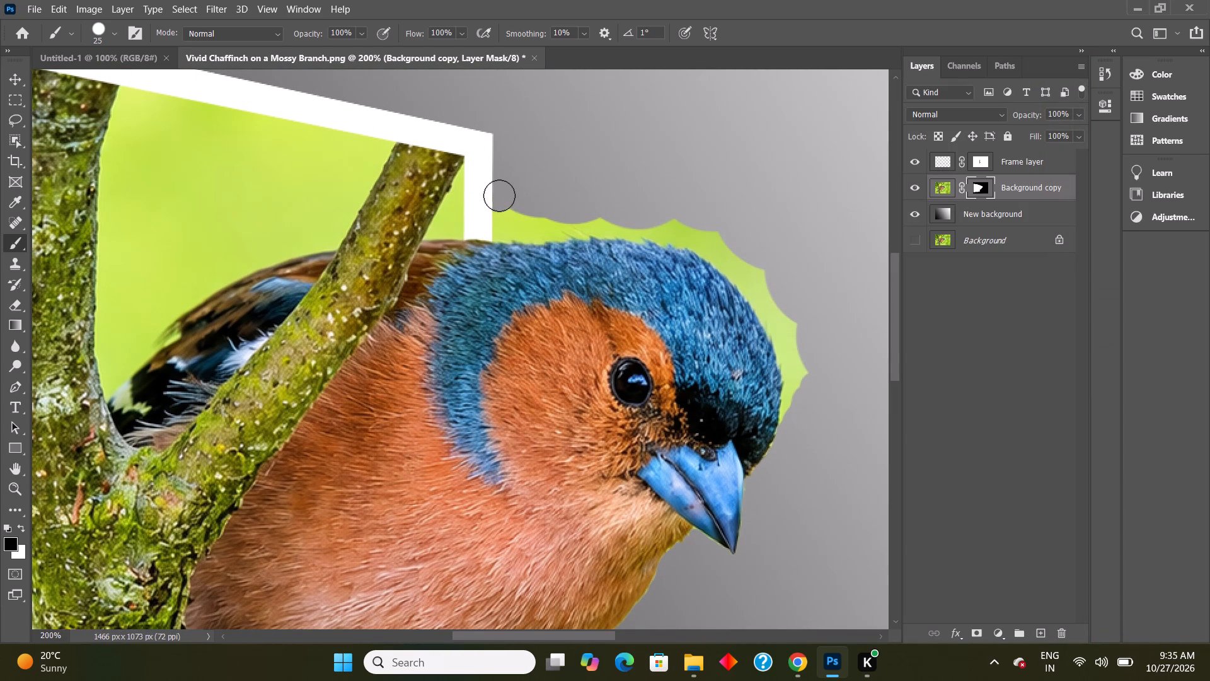
{"action": "double_click", "coordinate": [499, 204]}
{"action": "left_click", "coordinate": [502, 209]}
{"action": "left_click", "coordinate": [502, 217]}
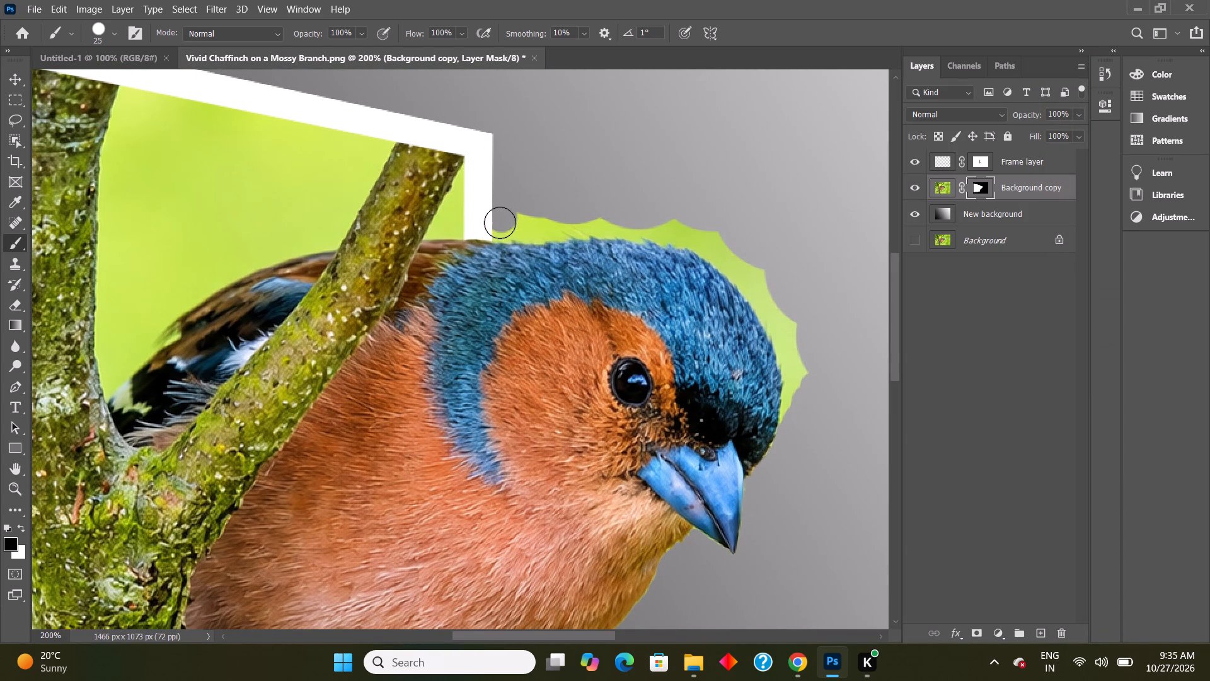
{"action": "left_click", "coordinate": [500, 223]}
{"action": "left_click", "coordinate": [498, 227]}
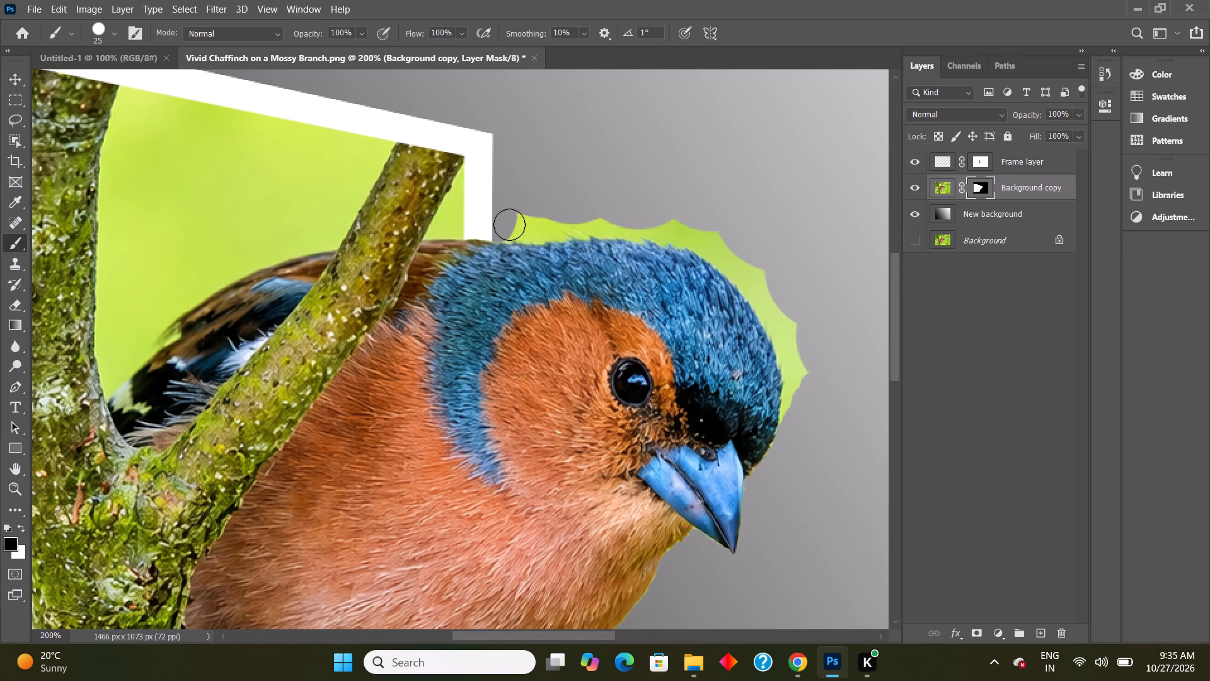
{"action": "left_click", "coordinate": [509, 228]}
{"action": "left_click", "coordinate": [516, 226]}
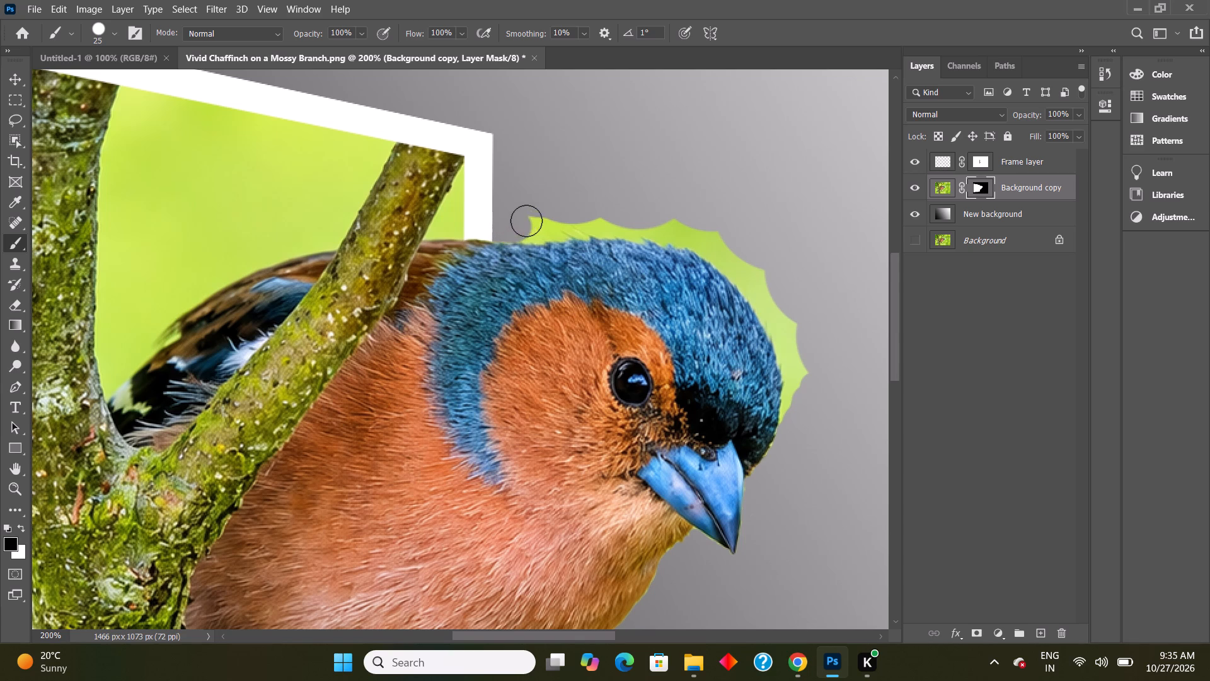
{"action": "left_click", "coordinate": [526, 220]}
{"action": "left_click", "coordinate": [543, 220]}
{"action": "left_click", "coordinate": [528, 228]}
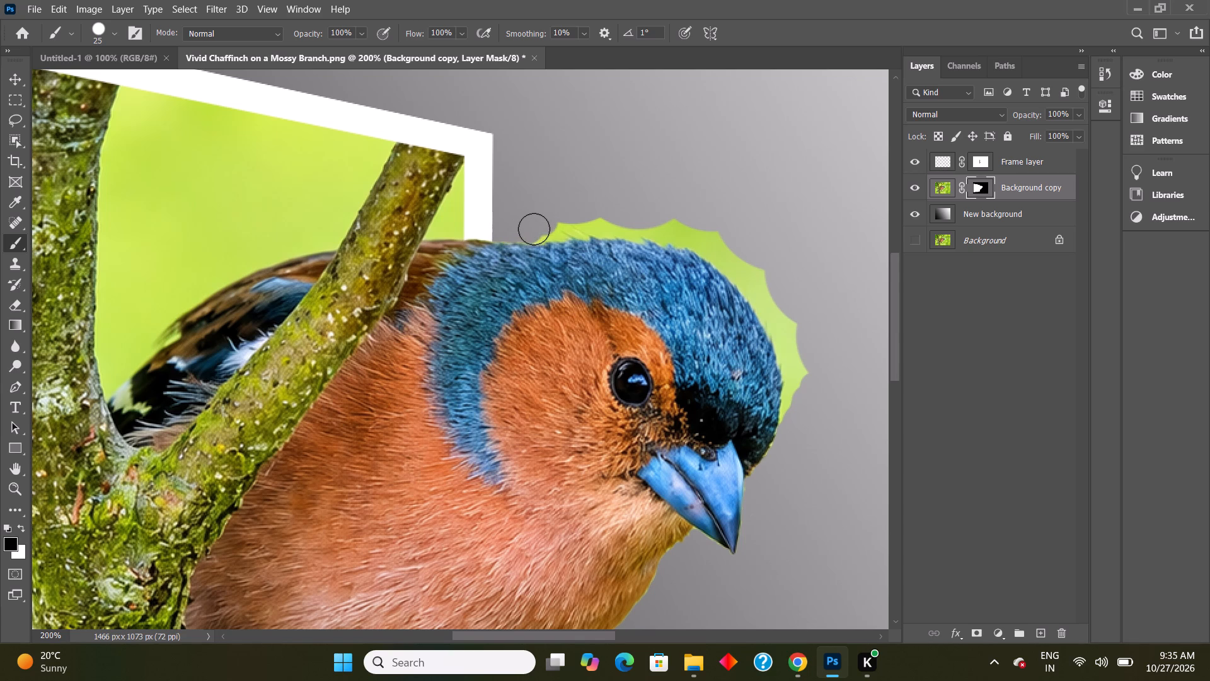
{"action": "left_click", "coordinate": [532, 228]}
{"action": "left_click", "coordinate": [541, 229]}
Mask the green strip above the blue crown, working from the back of the head forward to roughly above the eye.
{"action": "left_click", "coordinate": [557, 225]}
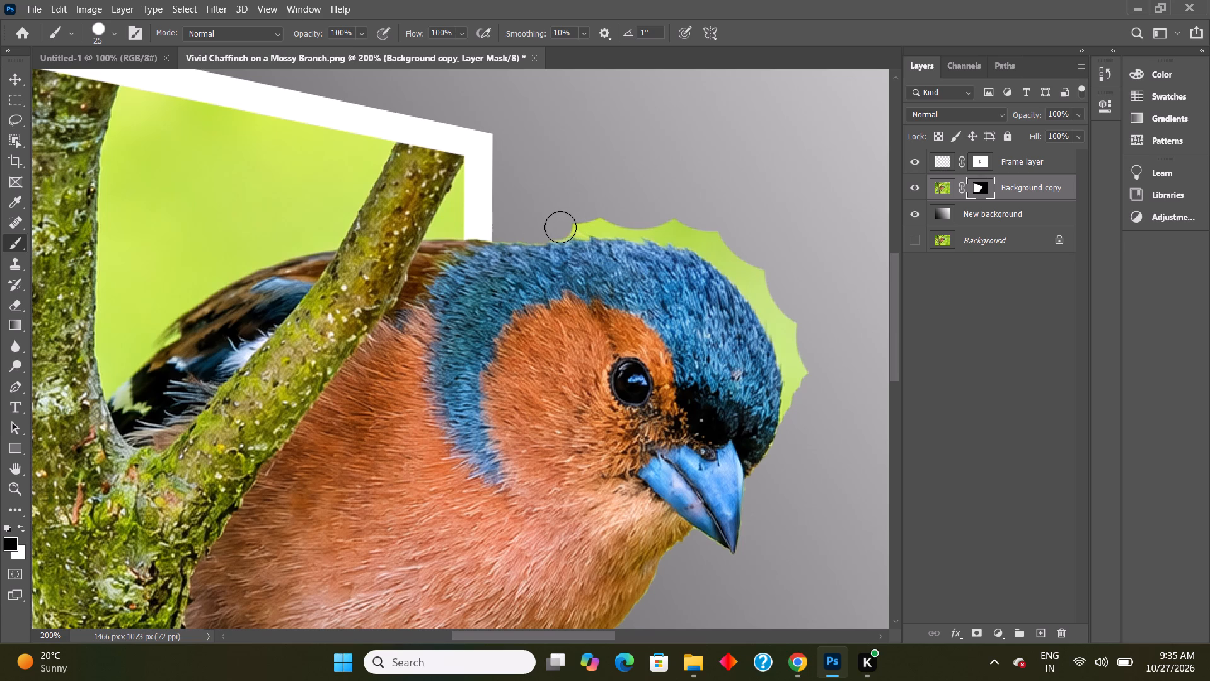
{"action": "left_click", "coordinate": [559, 224]}
{"action": "left_click", "coordinate": [570, 226]}
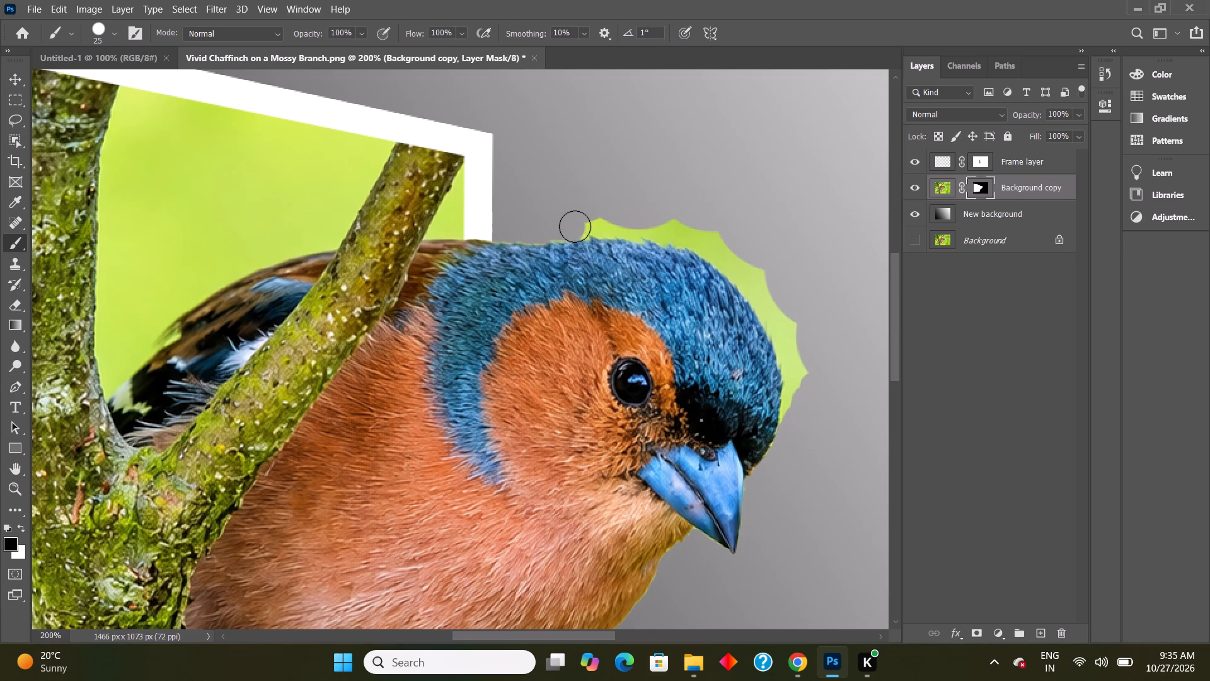
{"action": "left_click", "coordinate": [579, 228]}
{"action": "key", "text": "ctrl+z"}
{"action": "left_click", "coordinate": [595, 223]}
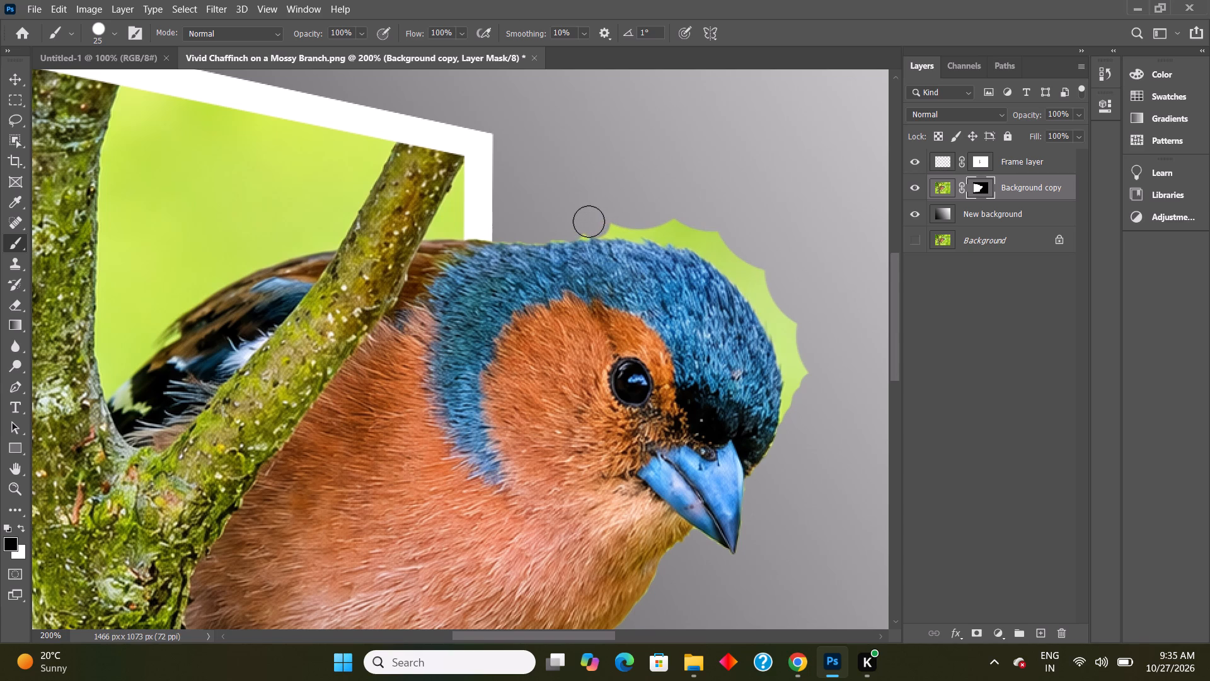
{"action": "left_click", "coordinate": [588, 221]}
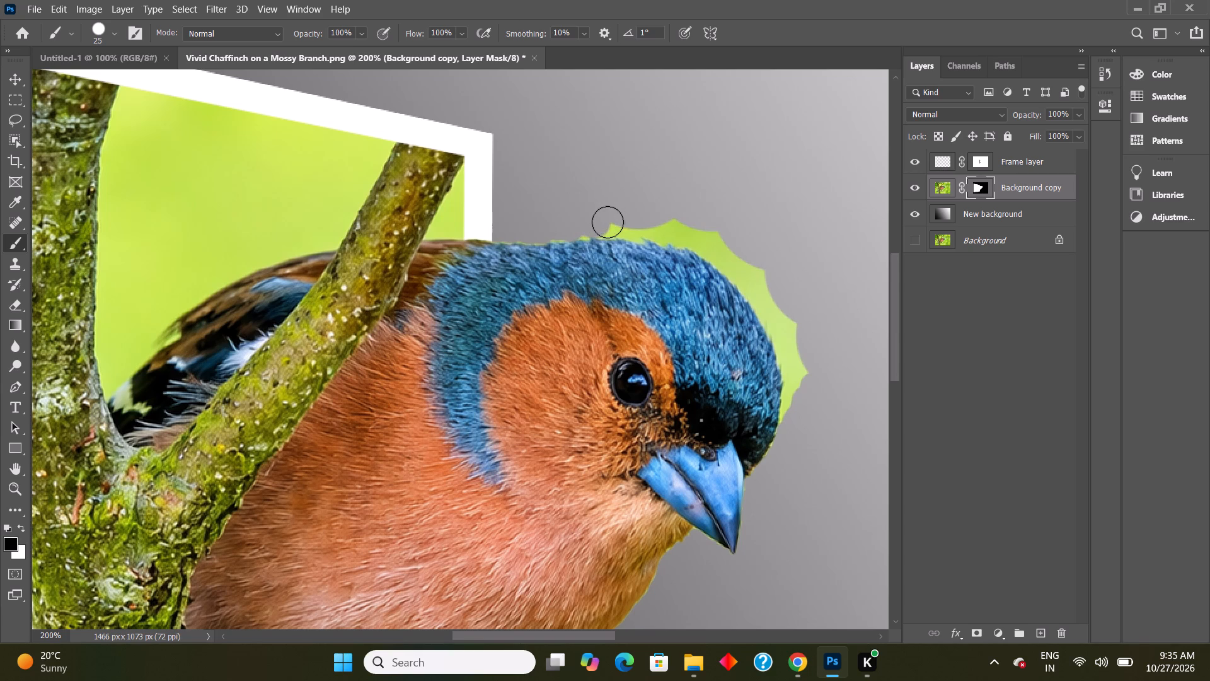
{"action": "left_click", "coordinate": [604, 223]}
{"action": "left_click", "coordinate": [616, 223]}
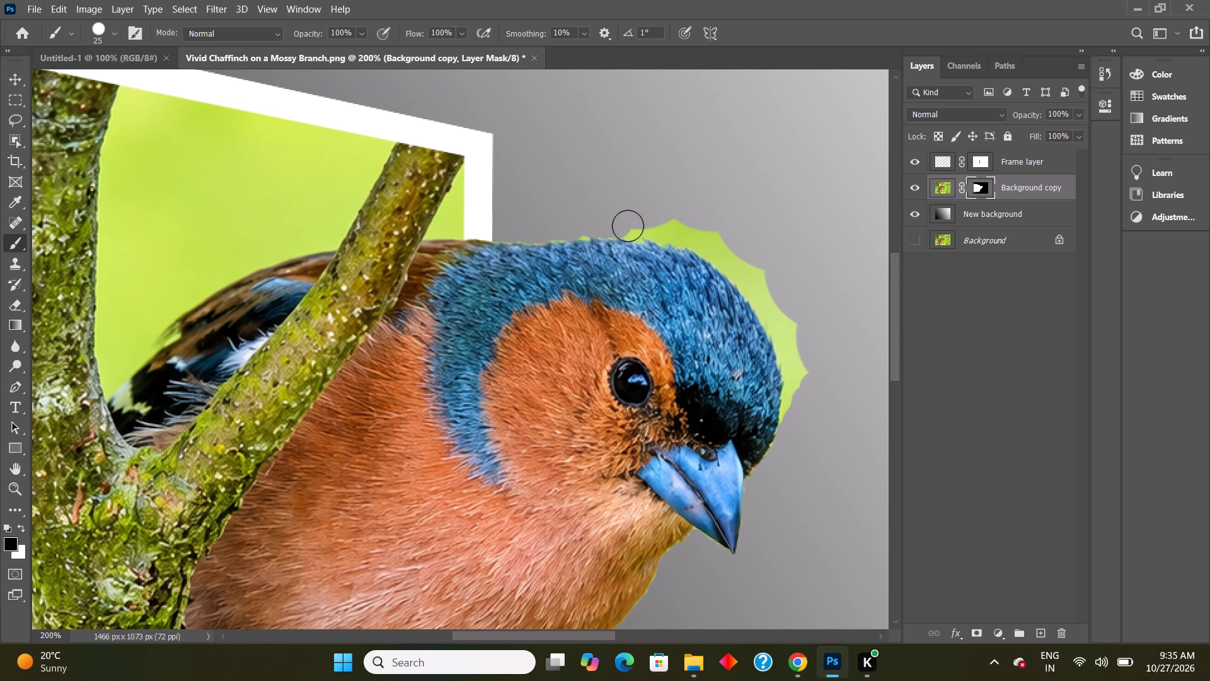
{"action": "left_click", "coordinate": [633, 226]}
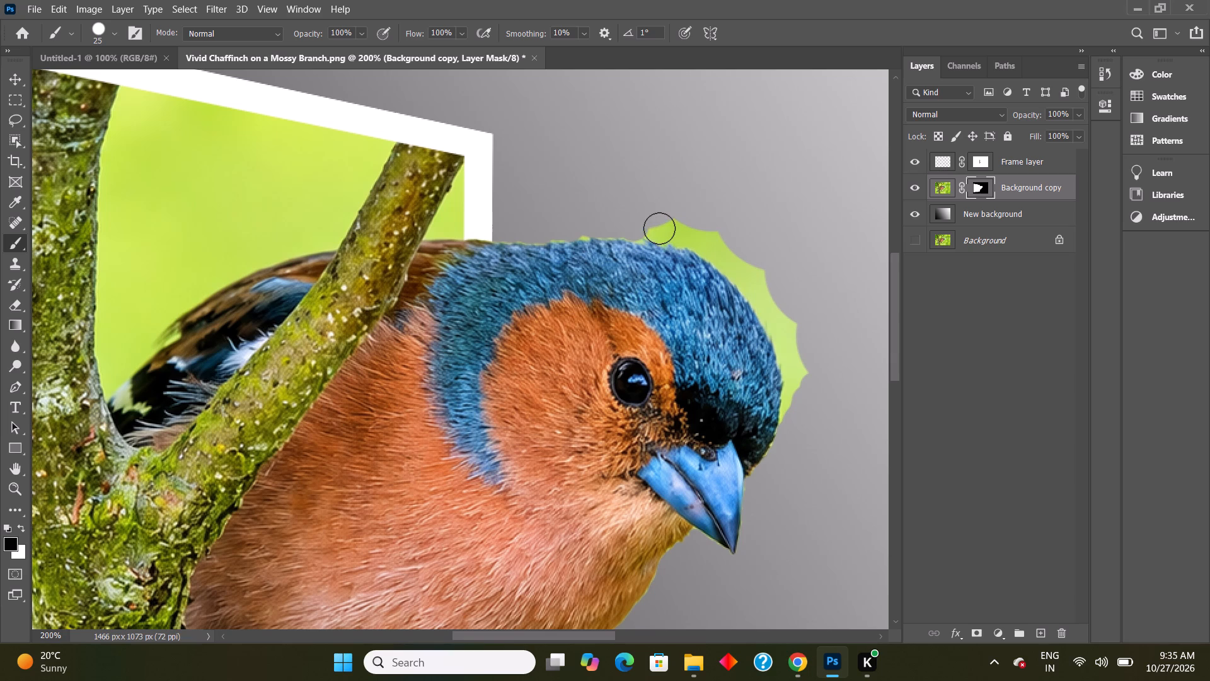
Mask the green over the front of the crown, following its curve down to the upper forehead.
{"action": "left_click", "coordinate": [664, 228]}
{"action": "left_click", "coordinate": [685, 228]}
{"action": "left_click_drag", "start_coordinate": [692, 231], "coordinate": [699, 236]}
{"action": "left_click", "coordinate": [714, 242]}
{"action": "left_click_drag", "start_coordinate": [717, 246], "coordinate": [728, 250]}
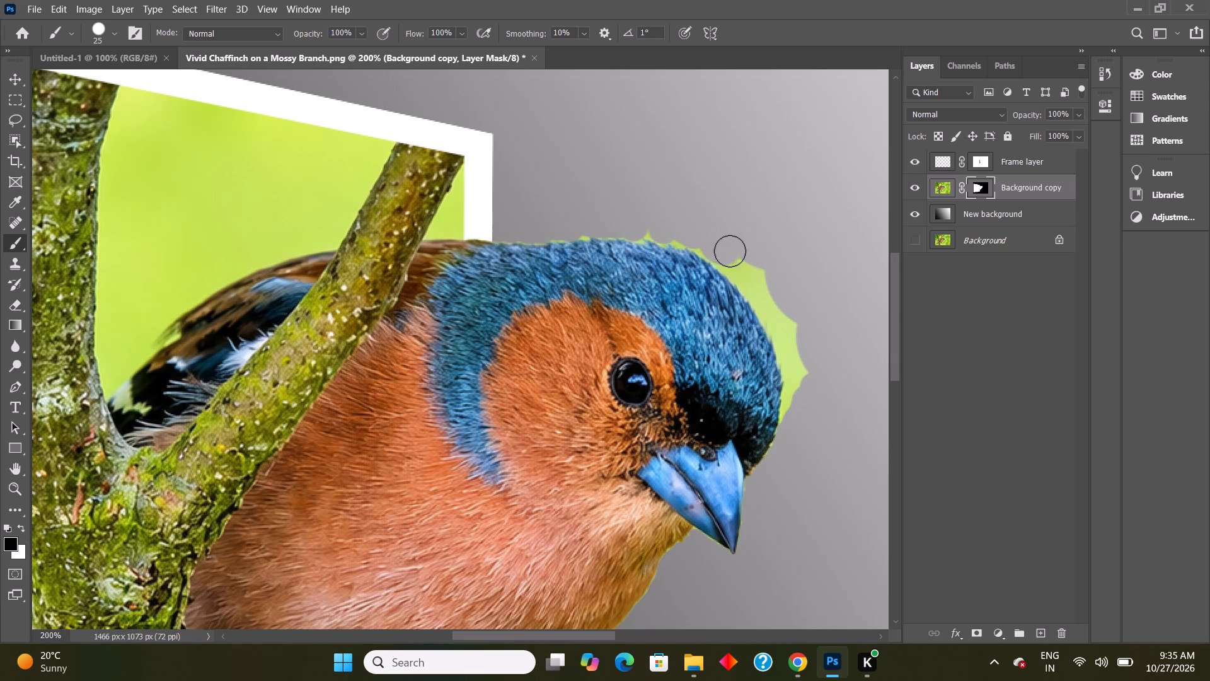
{"action": "left_click_drag", "start_coordinate": [736, 256], "coordinate": [757, 279]}
{"action": "left_click", "coordinate": [769, 288]}
{"action": "left_click_drag", "start_coordinate": [772, 294], "coordinate": [774, 300]}
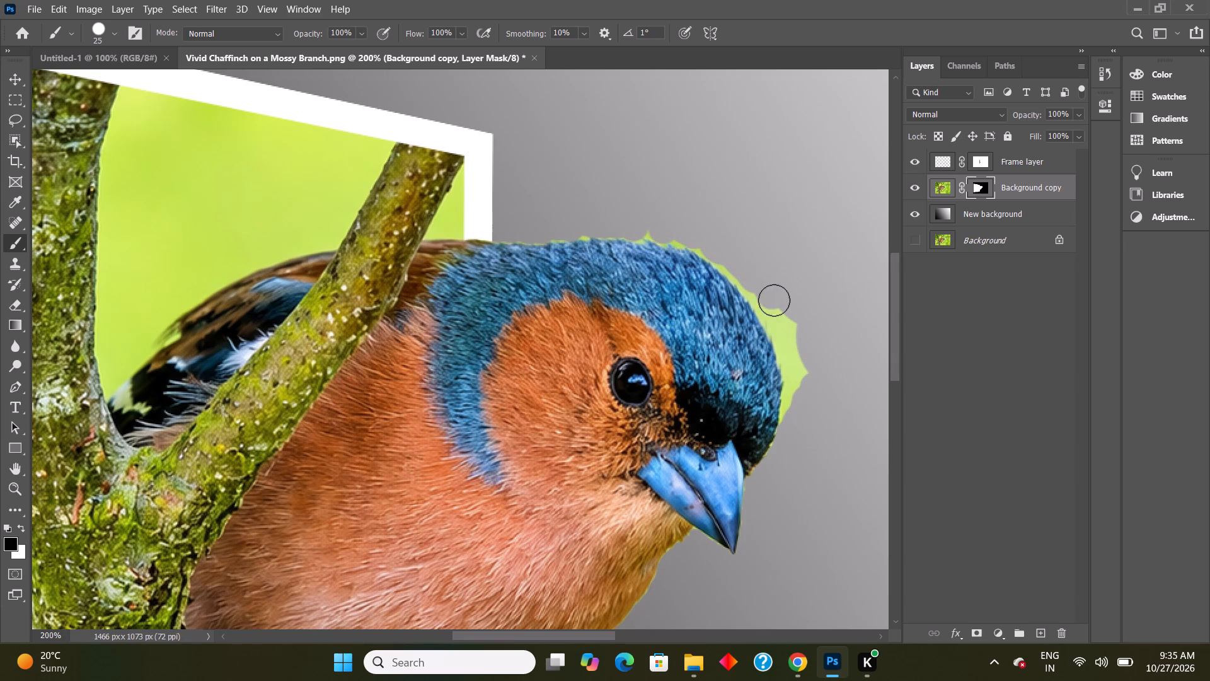
{"action": "left_click_drag", "start_coordinate": [774, 300], "coordinate": [776, 305]}
{"action": "left_click", "coordinate": [781, 311]}
{"action": "left_click", "coordinate": [784, 318]}
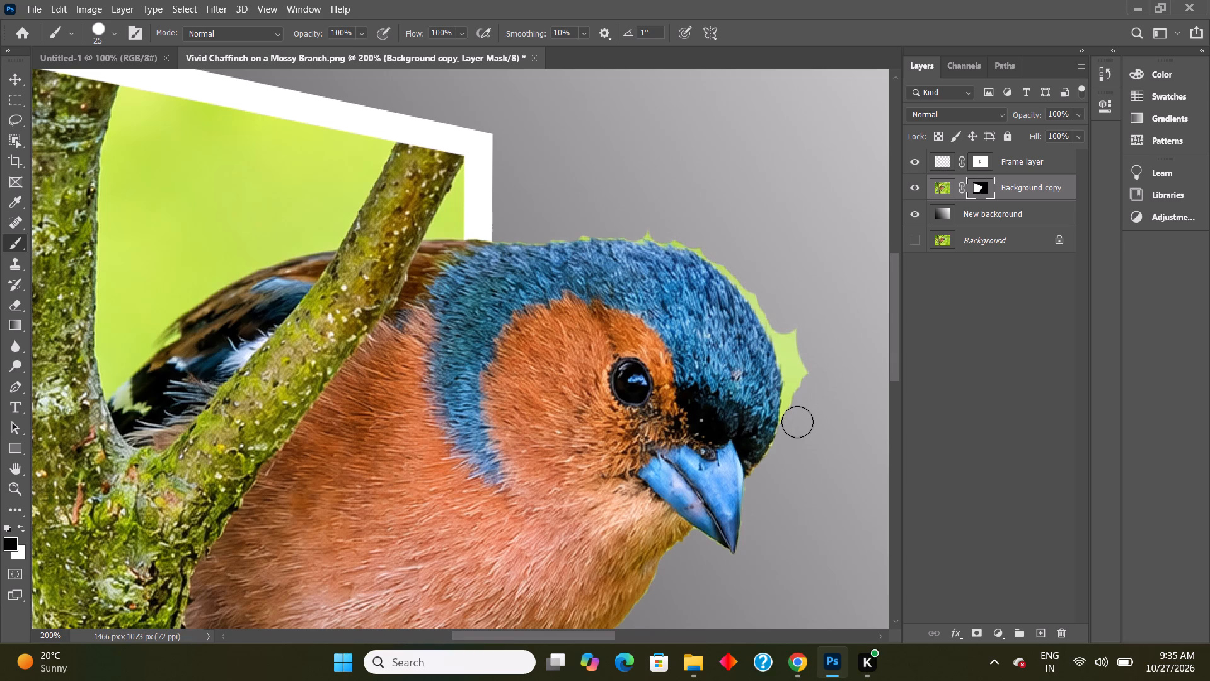
Mask the remaining green bulge in front of the forehead, working upward from just below eye level.
{"action": "left_click", "coordinate": [794, 422]}
{"action": "left_click", "coordinate": [794, 418]}
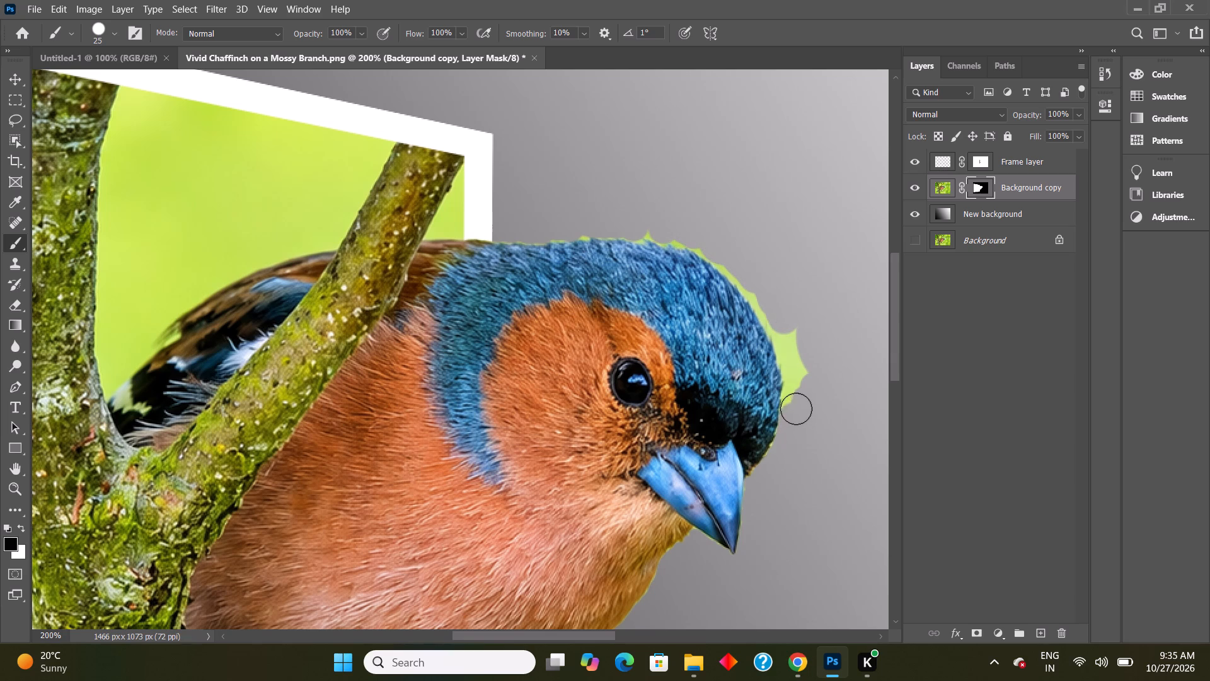
{"action": "left_click", "coordinate": [796, 409]}
{"action": "left_click", "coordinate": [798, 400]}
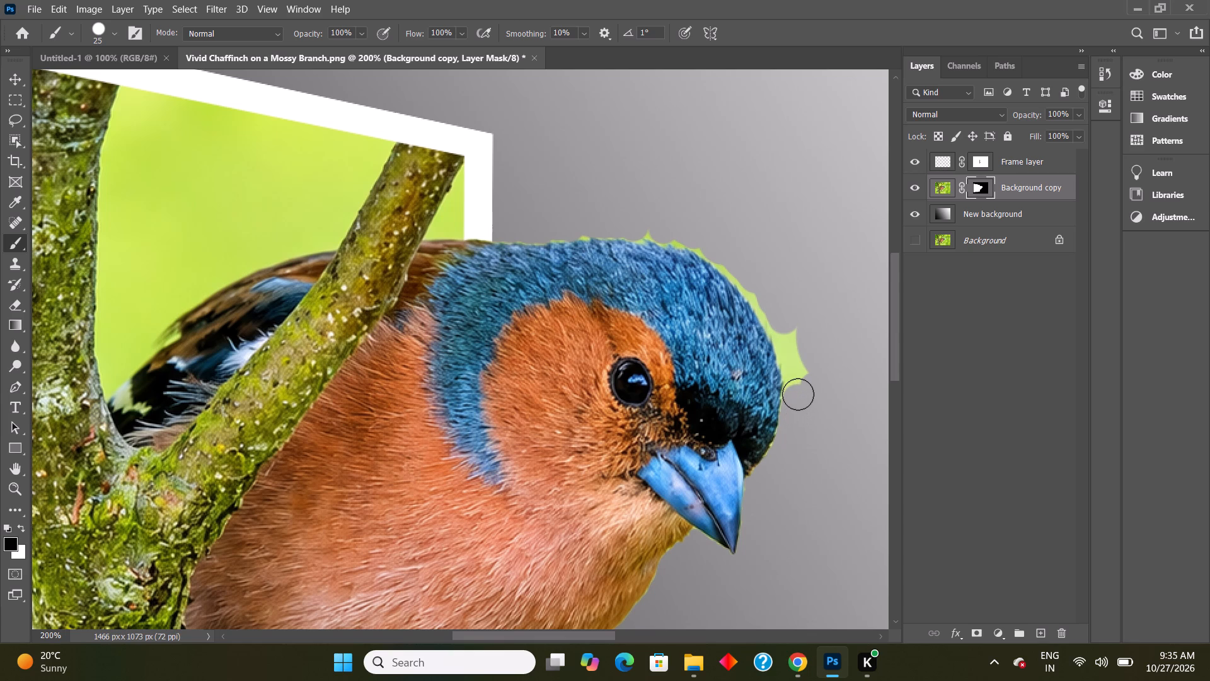
{"action": "left_click", "coordinate": [798, 394]}
{"action": "left_click", "coordinate": [798, 390]}
{"action": "left_click", "coordinate": [803, 382]}
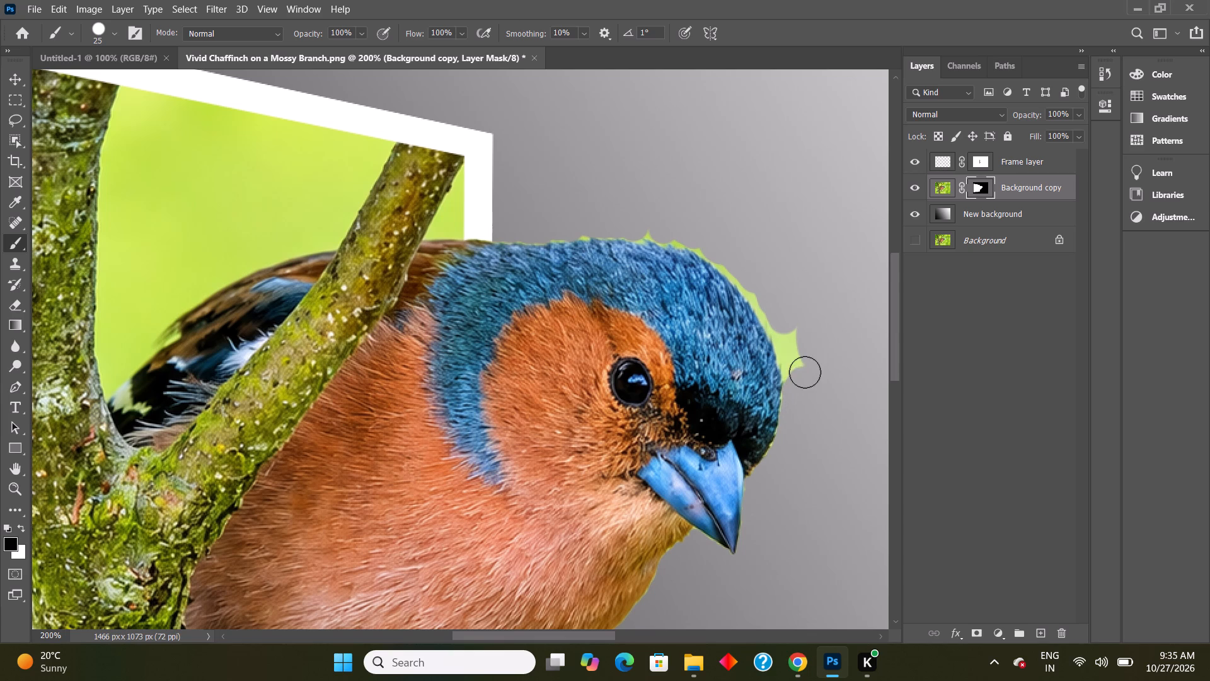
{"action": "left_click", "coordinate": [805, 372]}
{"action": "left_click", "coordinate": [805, 368]}
{"action": "left_click", "coordinate": [806, 363]}
{"action": "left_click", "coordinate": [806, 358]}
{"action": "left_click", "coordinate": [805, 352]}
{"action": "left_click", "coordinate": [802, 346]}
{"action": "left_click", "coordinate": [798, 336]}
{"action": "left_click", "coordinate": [795, 330]}
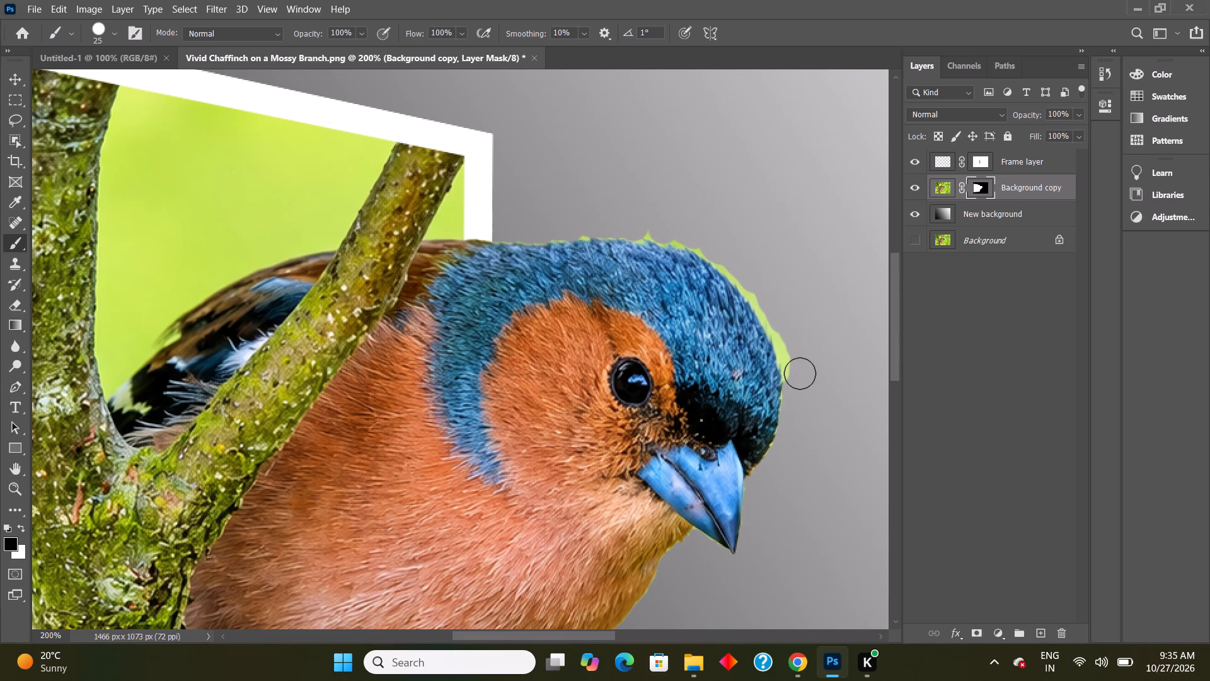
Trim the thin green fringe tight to the forehead feathers, from eye level up to the front of the crown.
{"action": "left_click", "coordinate": [797, 375]}
{"action": "left_click", "coordinate": [795, 368]}
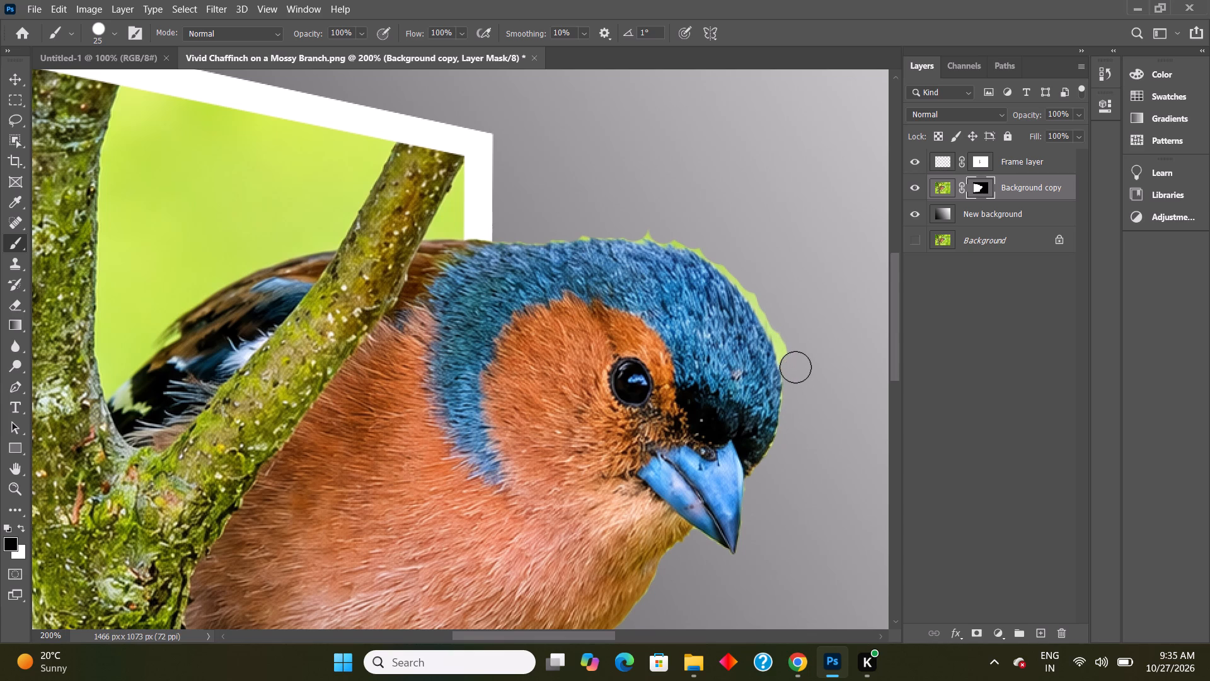
{"action": "left_click", "coordinate": [792, 359]}
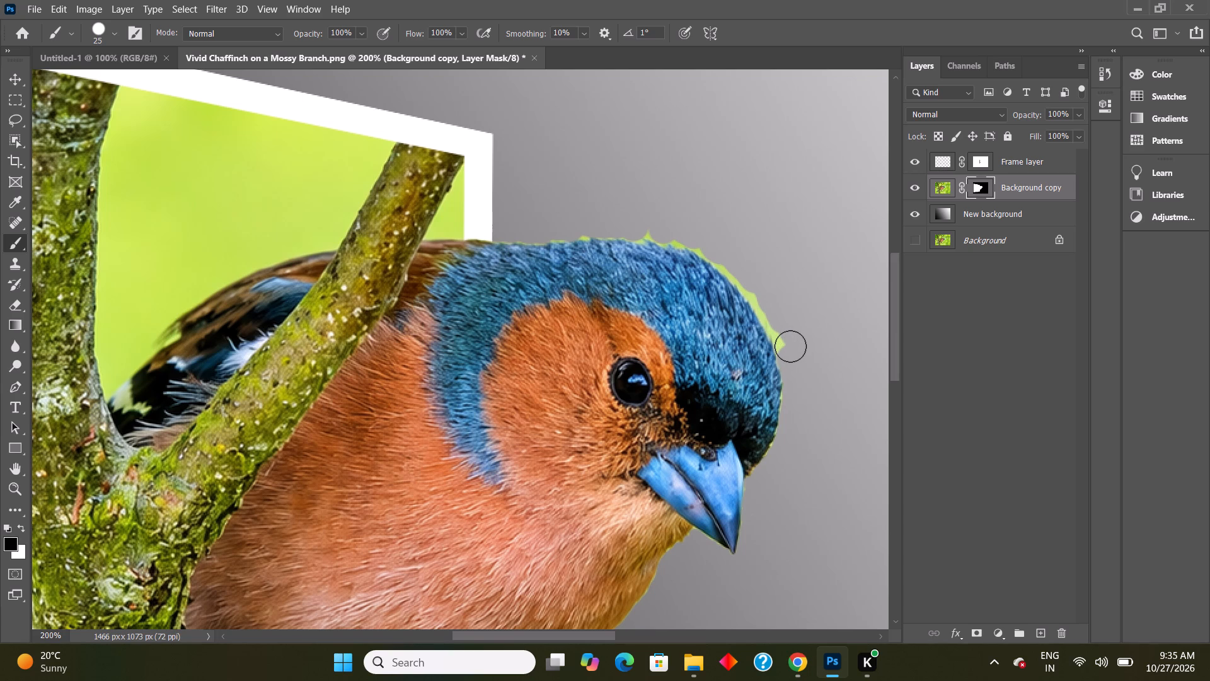
{"action": "left_click", "coordinate": [790, 346]}
{"action": "left_click", "coordinate": [787, 337]}
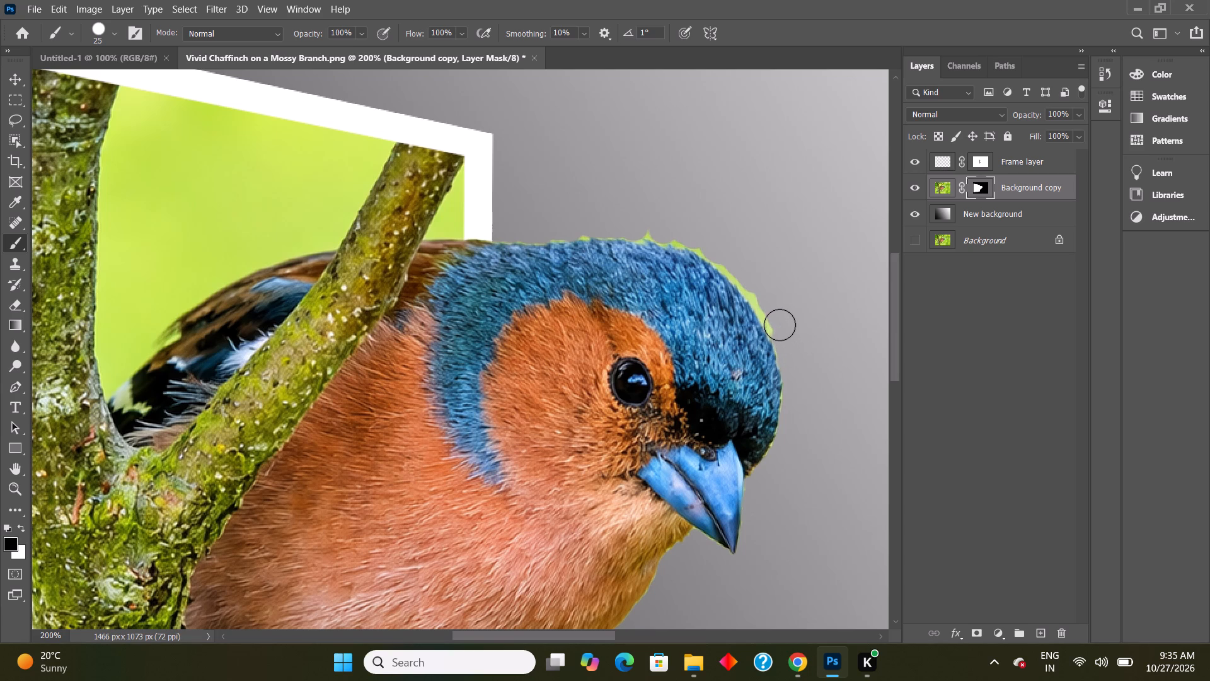
{"action": "left_click", "coordinate": [780, 325]}
{"action": "left_click", "coordinate": [775, 315]}
{"action": "left_click", "coordinate": [771, 308]}
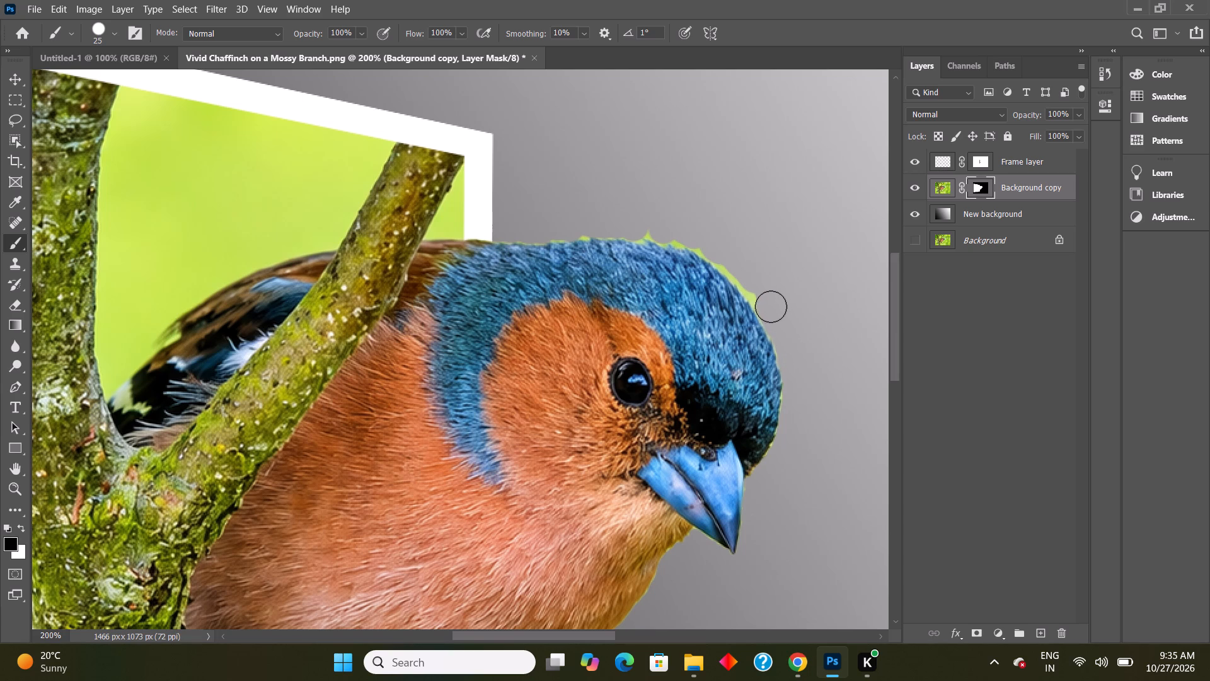
{"action": "left_click", "coordinate": [766, 298]}
{"action": "left_click", "coordinate": [759, 291]}
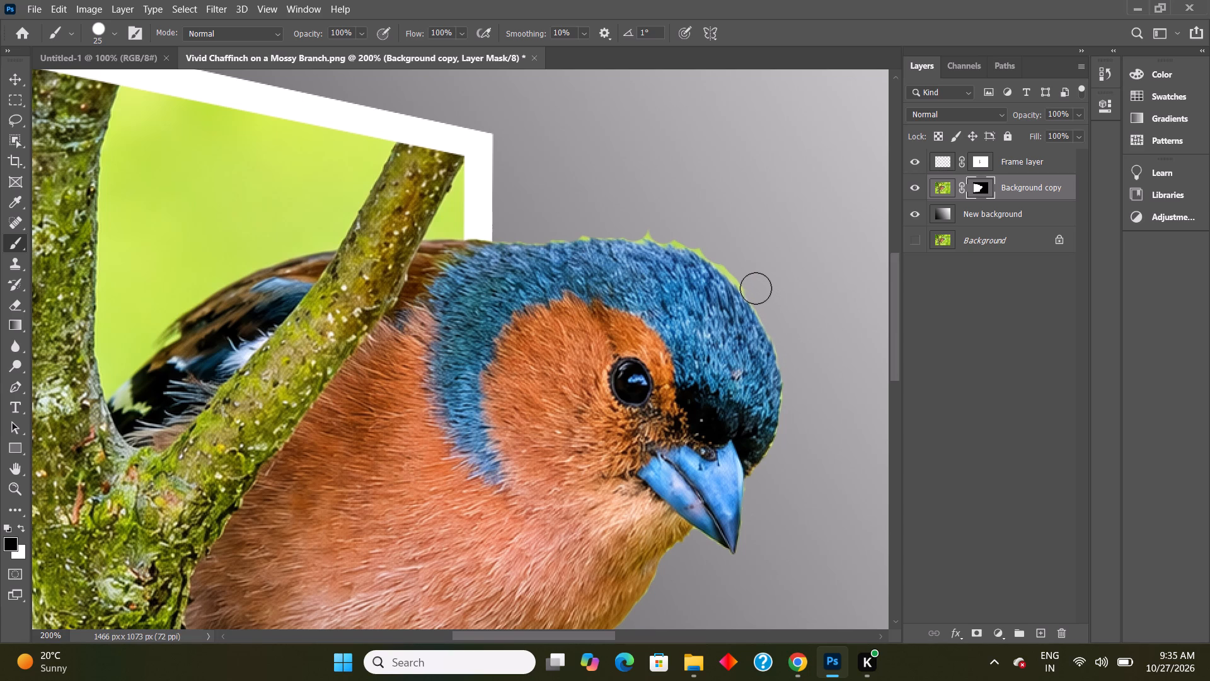
{"action": "left_click", "coordinate": [754, 286]}
{"action": "left_click", "coordinate": [749, 277]}
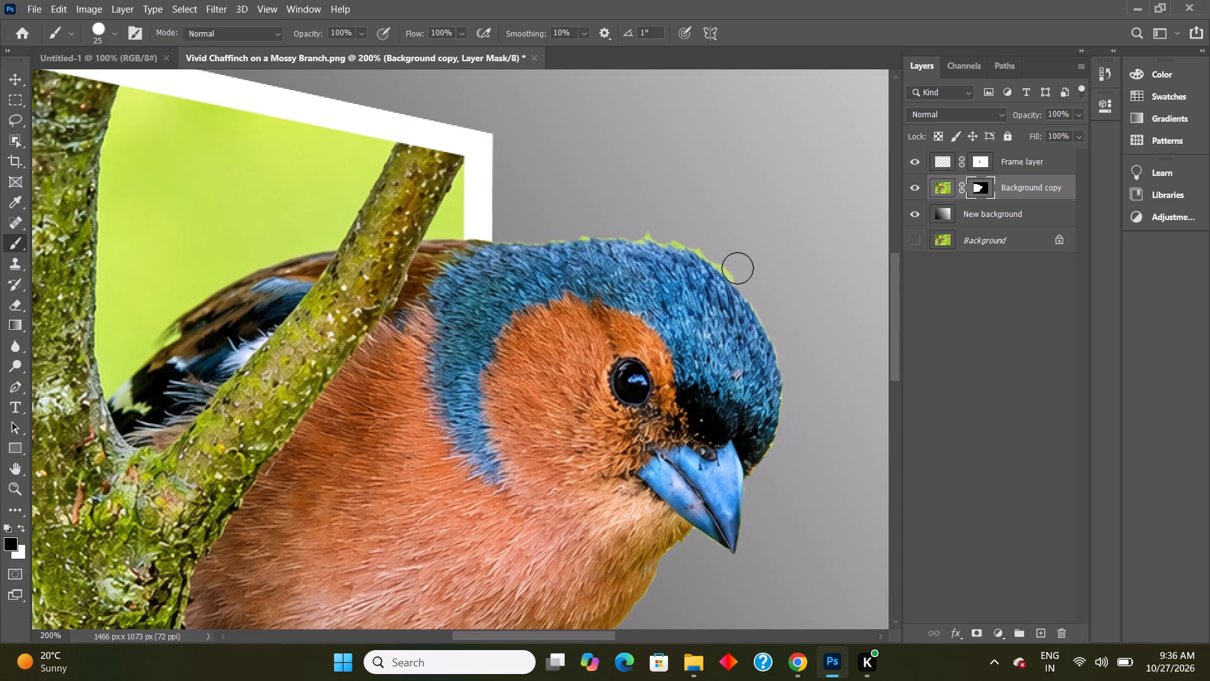
Trim the leftover green spikes and fringe along the top of the crown, working back toward the frame.
{"action": "left_click", "coordinate": [737, 268]}
{"action": "left_click", "coordinate": [732, 262]}
{"action": "left_click", "coordinate": [725, 256]}
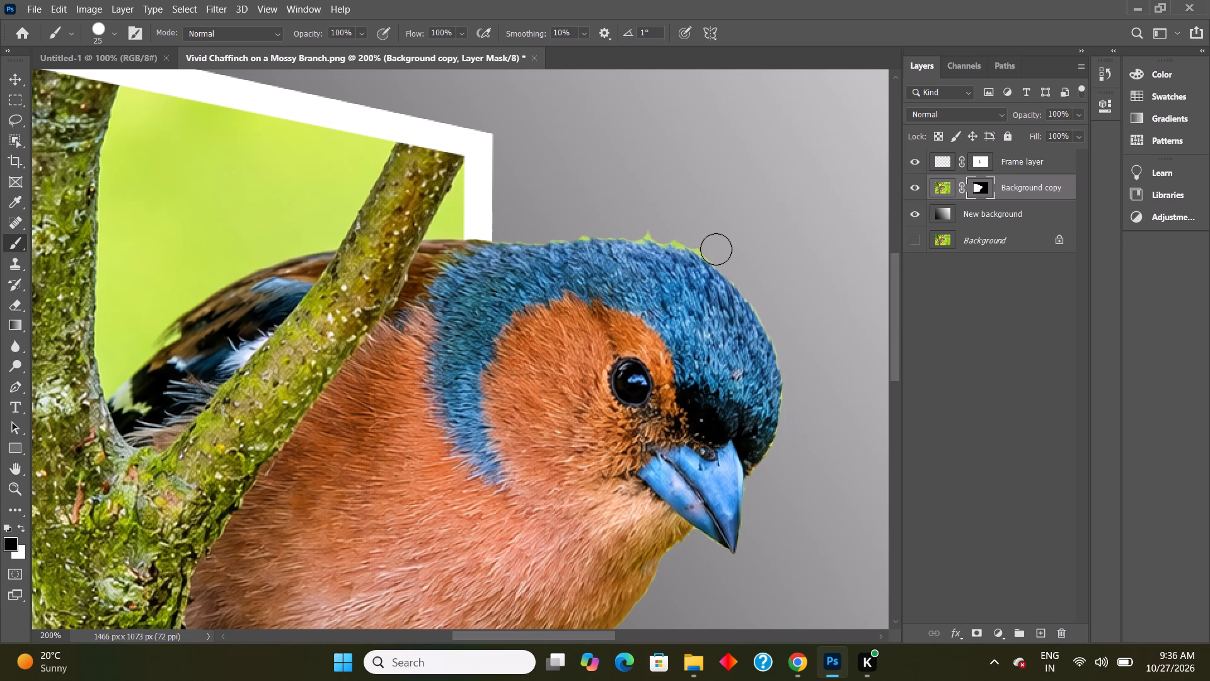
{"action": "left_click", "coordinate": [710, 245]}
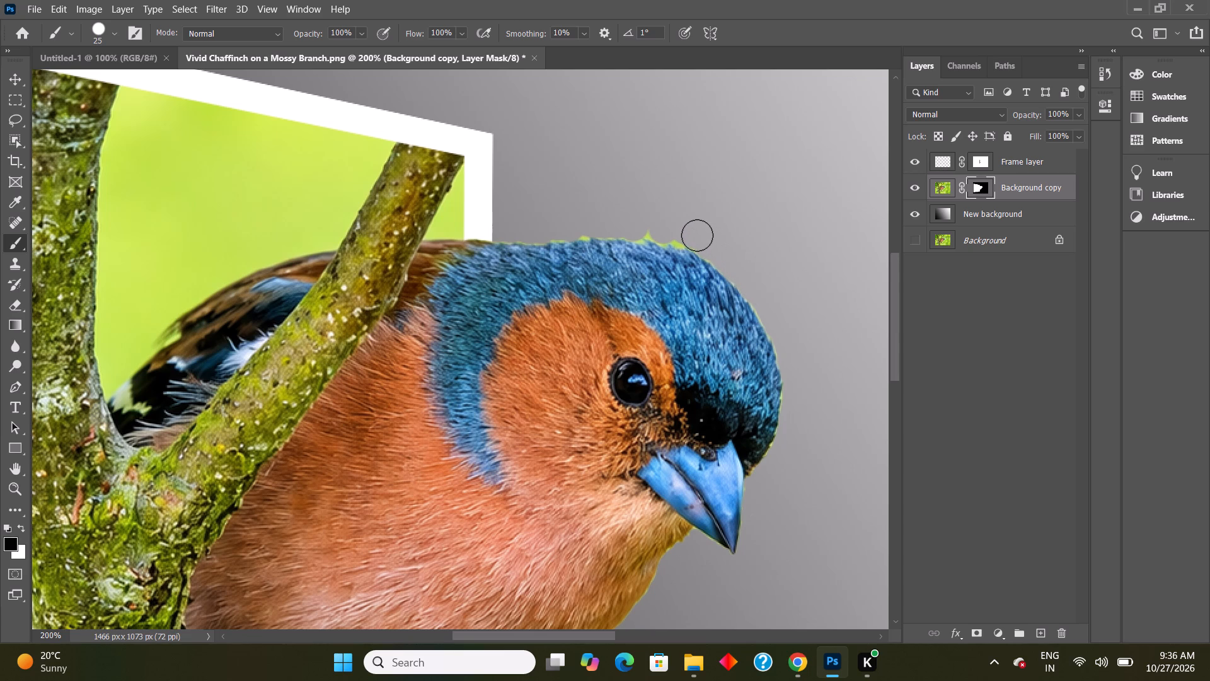
{"action": "left_click", "coordinate": [697, 235]}
{"action": "left_click", "coordinate": [684, 233]}
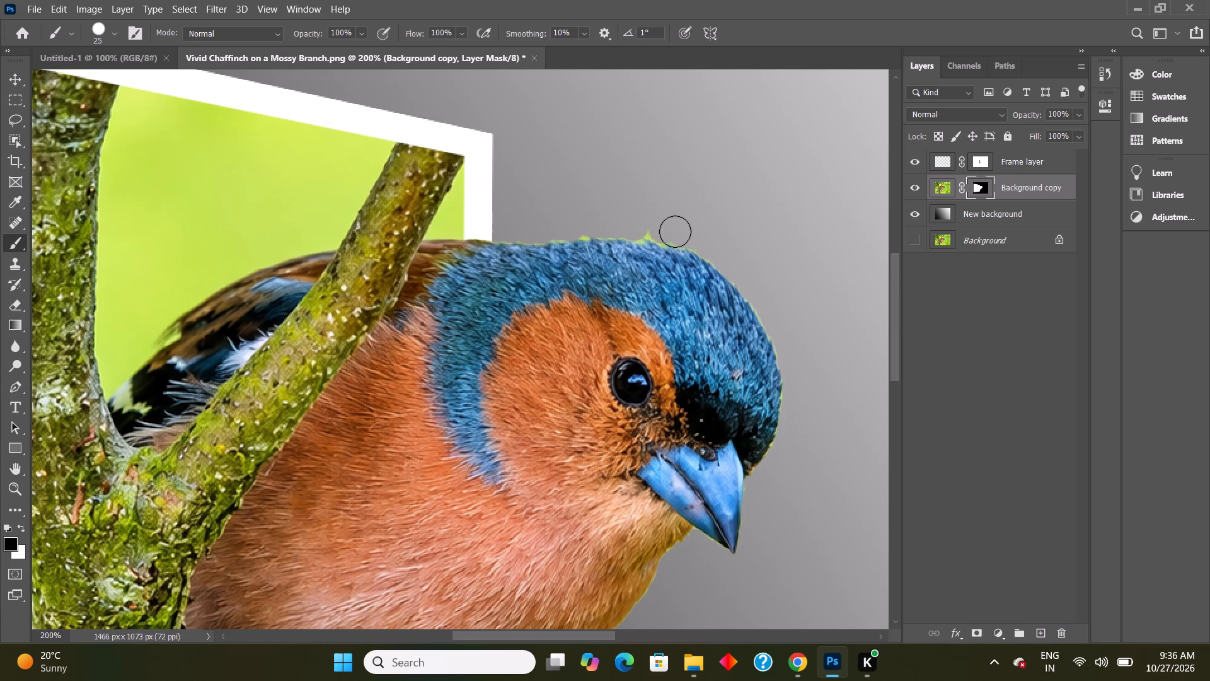
{"action": "left_click", "coordinate": [675, 231]}
{"action": "left_click", "coordinate": [654, 224]}
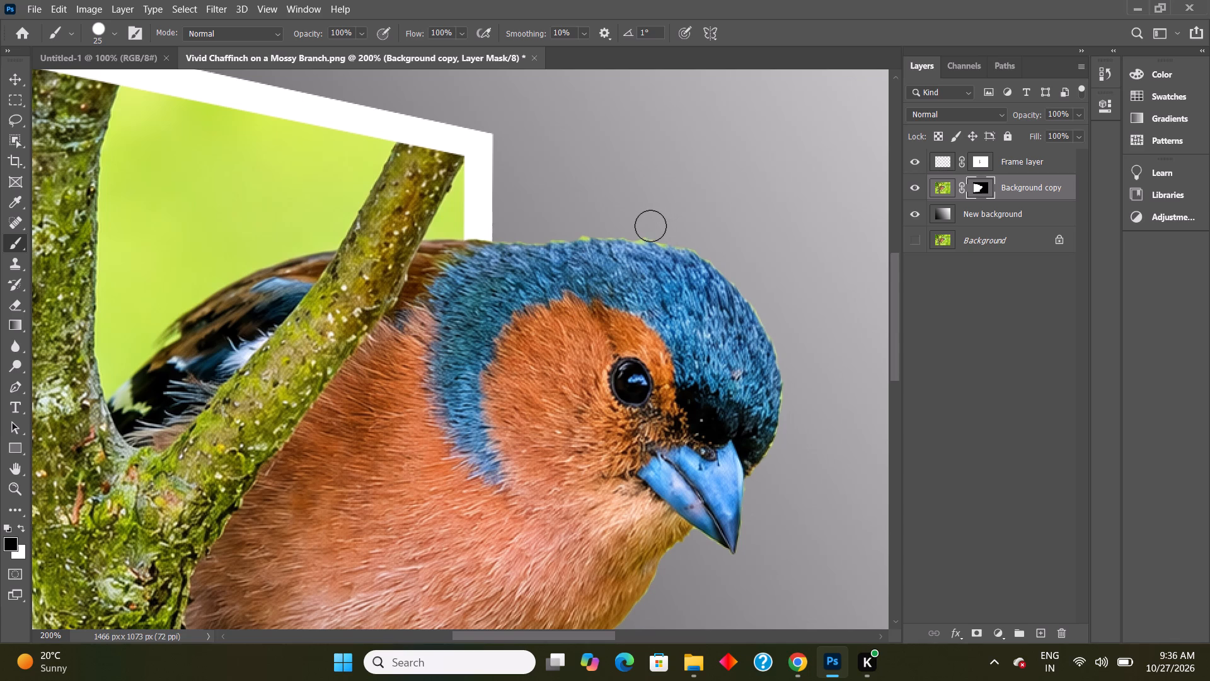
{"action": "left_click", "coordinate": [635, 226]}
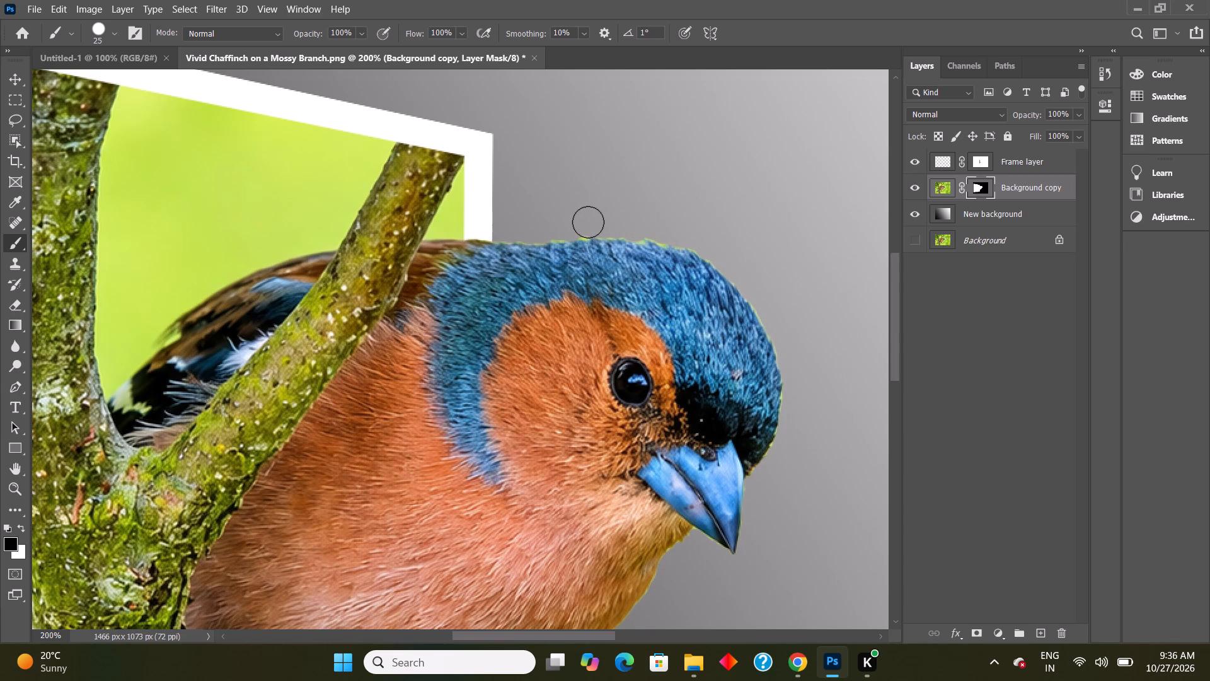
{"action": "left_click", "coordinate": [585, 223]}
{"action": "left_click", "coordinate": [582, 224]}
Add a drop shadow to the Frame layer with size 4 px, distance 5 px and opacity 46%.
{"action": "key", "text": "ctrl+minus"}
{"action": "key", "text": "ctrl+minus"}
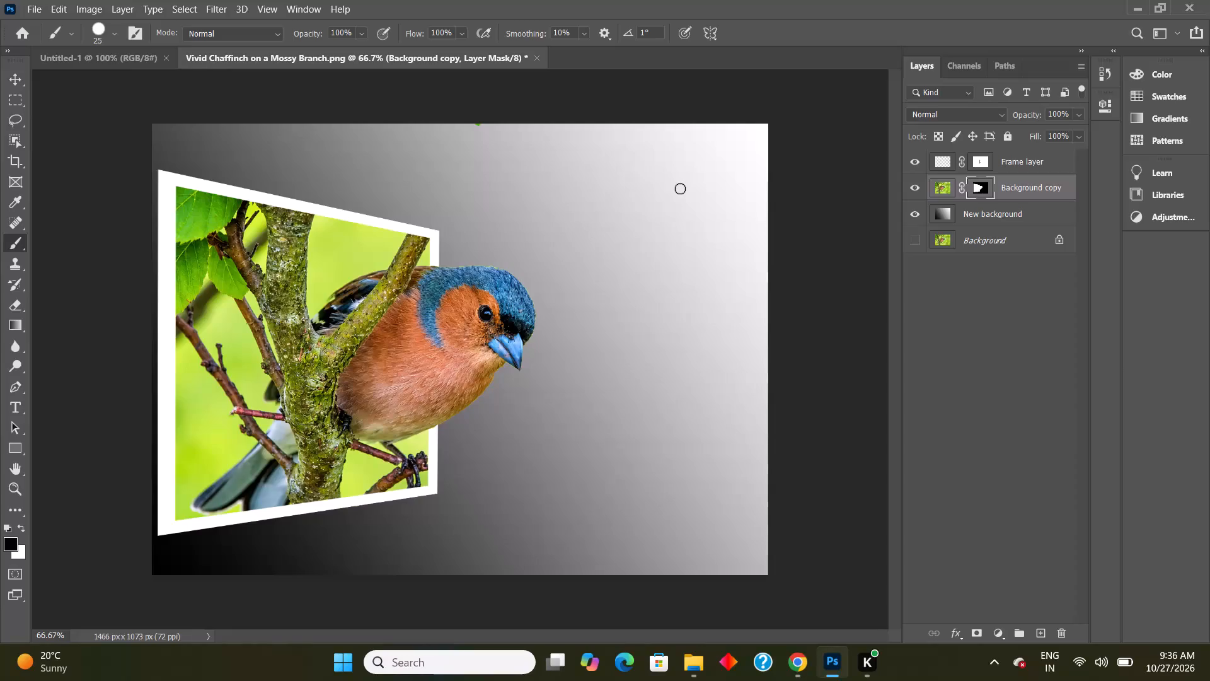
{"action": "left_click", "coordinate": [988, 163]}
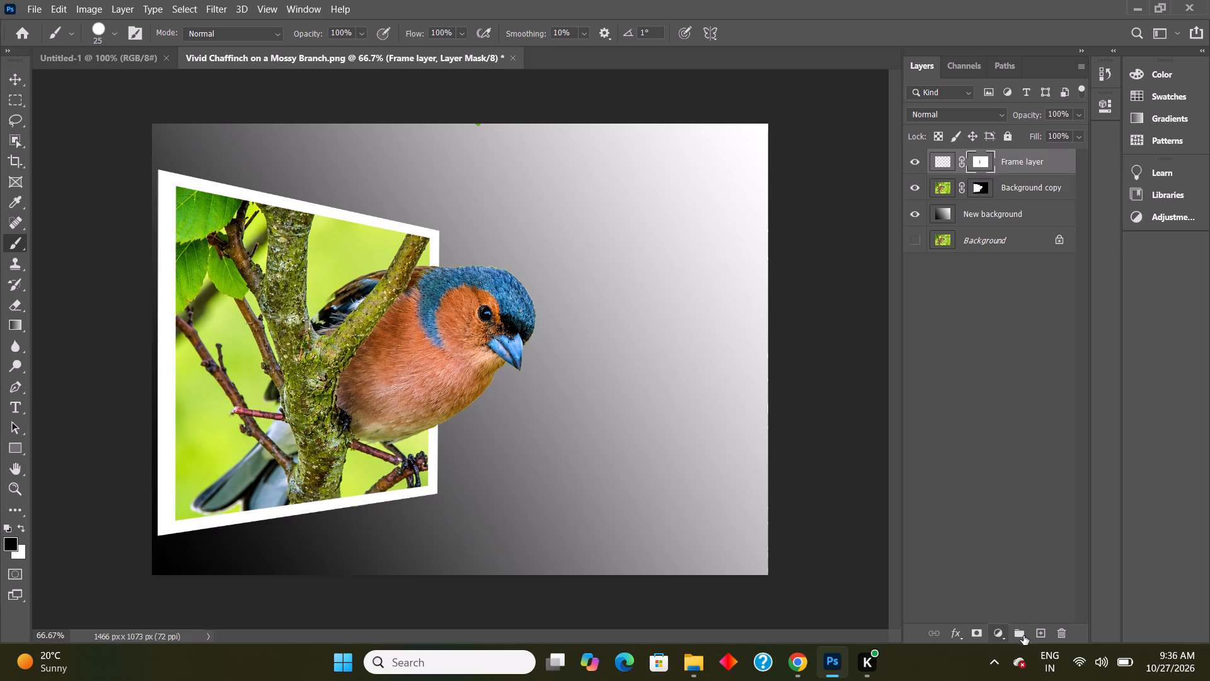
{"action": "left_click", "coordinate": [957, 633]}
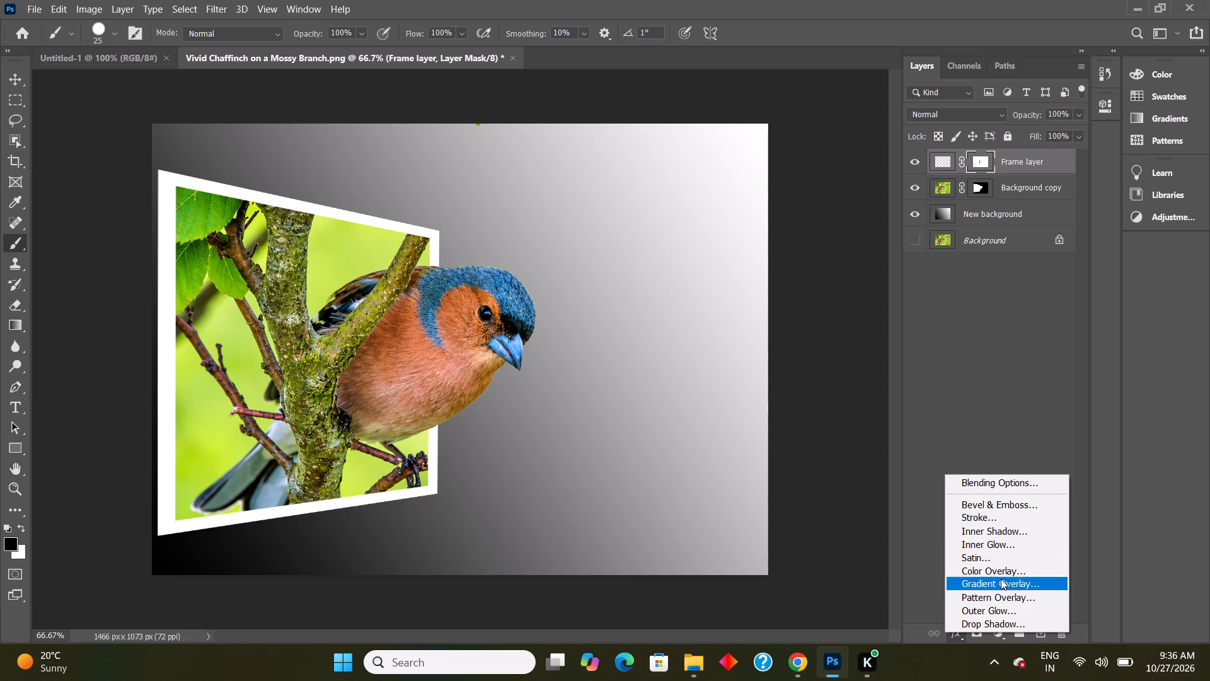
{"action": "left_click", "coordinate": [1006, 624]}
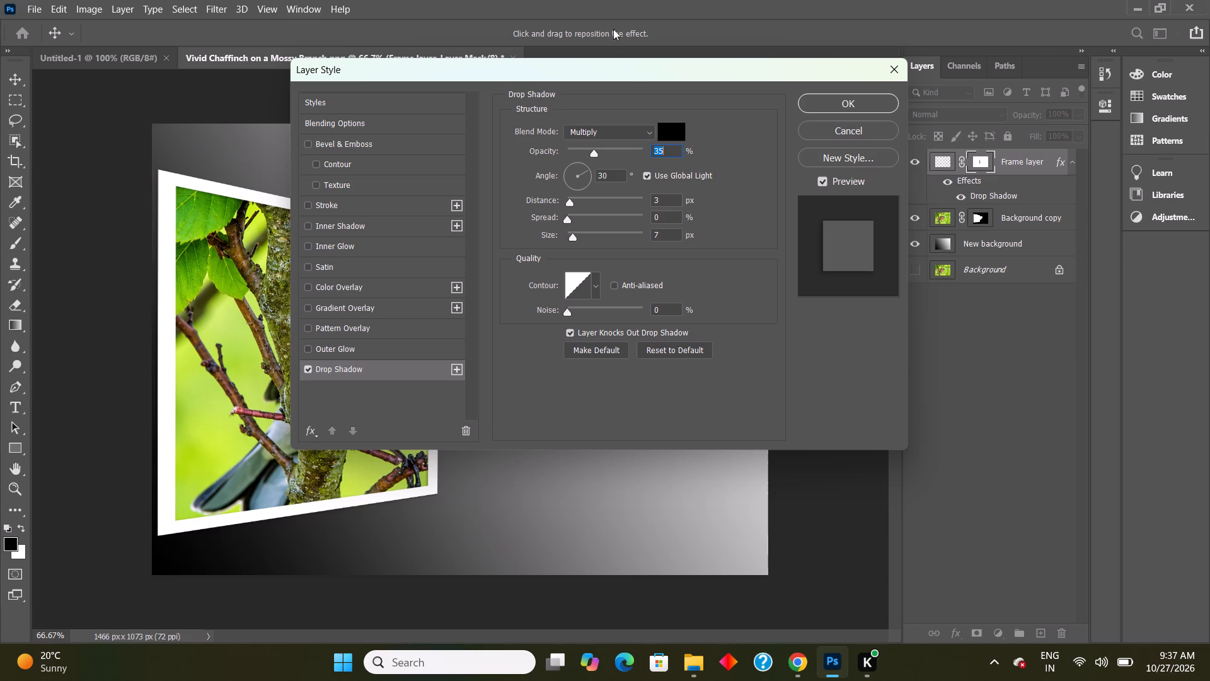
{"action": "left_click_drag", "start_coordinate": [629, 73], "coordinate": [844, 101]}
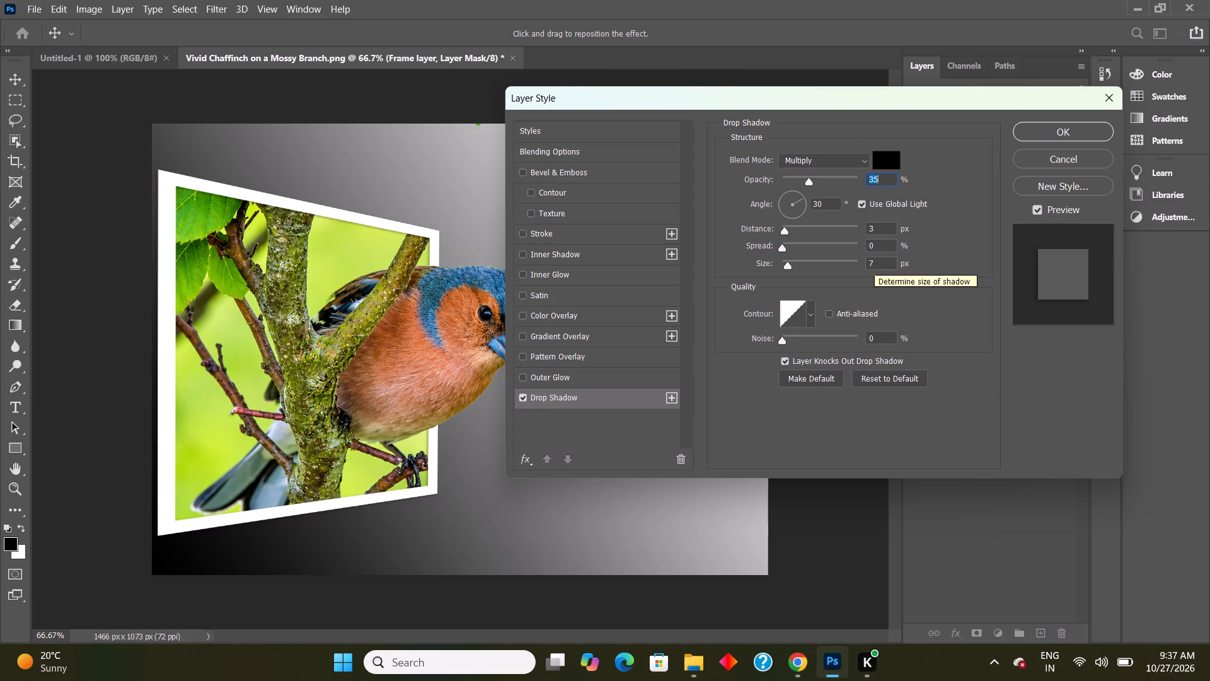
{"action": "left_click_drag", "start_coordinate": [884, 265], "coordinate": [856, 271]}
{"action": "key", "text": "4"}
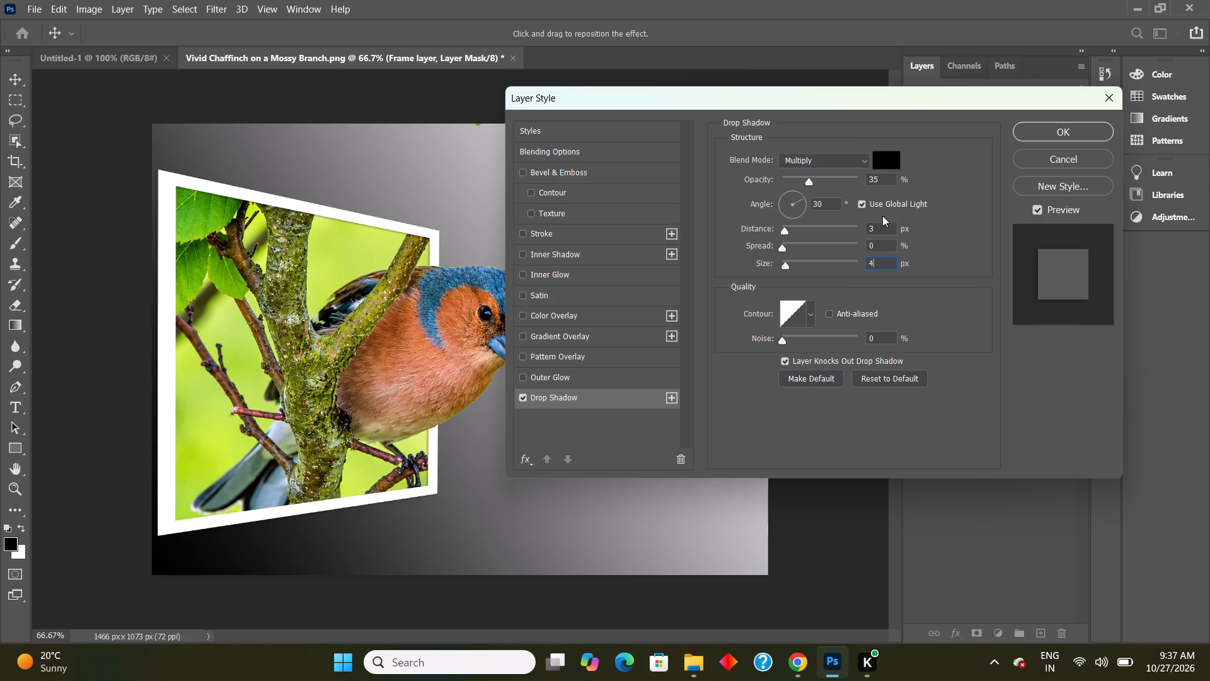
{"action": "left_click_drag", "start_coordinate": [876, 228], "coordinate": [848, 234]}
{"action": "key", "text": "5"}
{"action": "left_click", "coordinate": [522, 397]}
{"action": "left_click", "coordinate": [522, 397]}
{"action": "left_click_drag", "start_coordinate": [882, 180], "coordinate": [868, 185]}
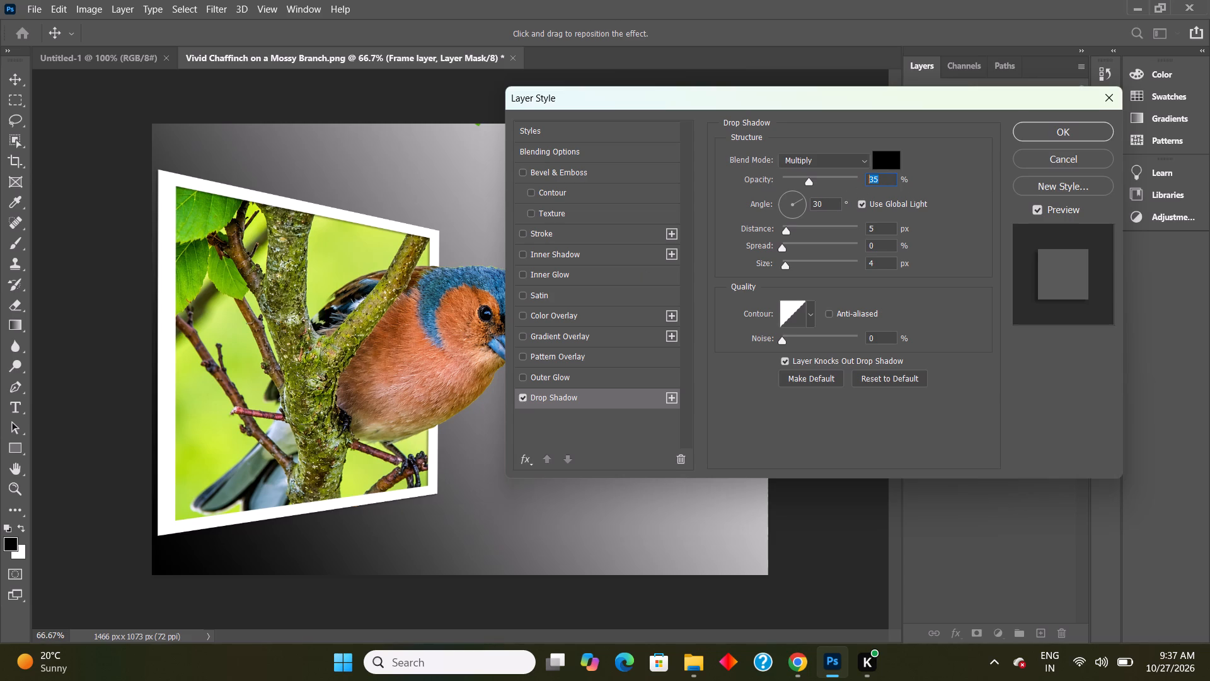
{"action": "left_click_drag", "start_coordinate": [868, 185], "coordinate": [864, 186]}
{"action": "type", "text": "46"}
{"action": "left_click", "coordinate": [1047, 130]}
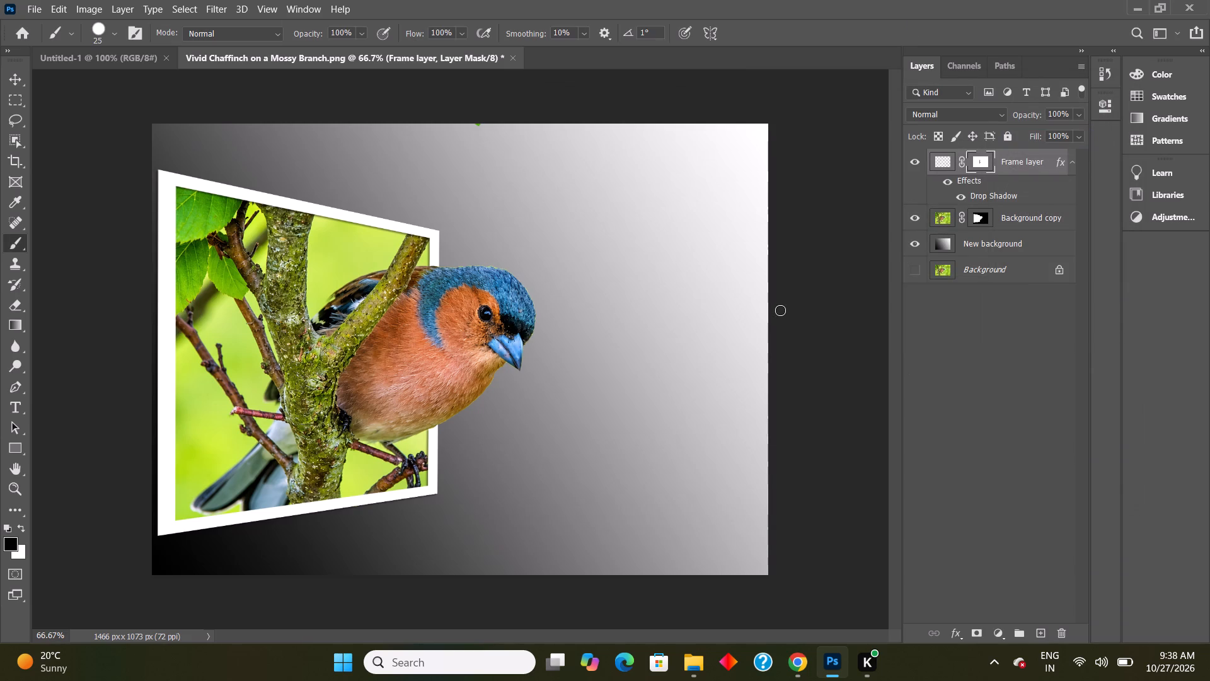
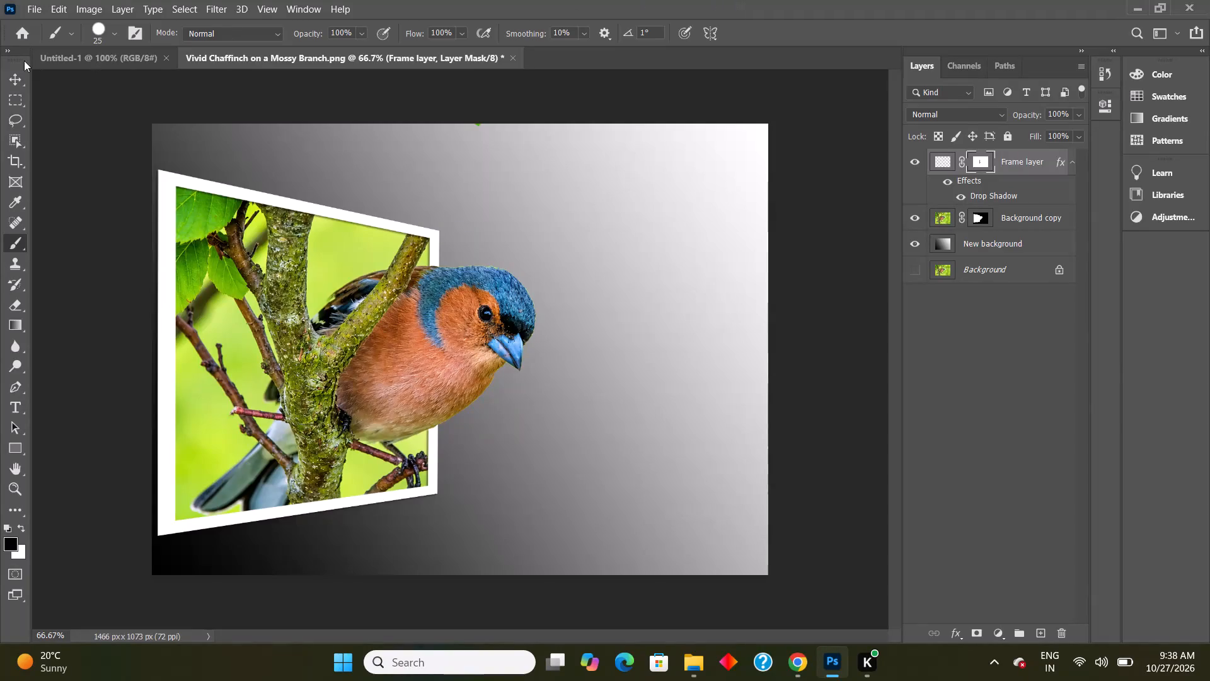
Crop the canvas to a rectangular selection of about 1348 x 935 px around the frame and bird, and clear the selection.
{"action": "left_click", "coordinate": [11, 98]}
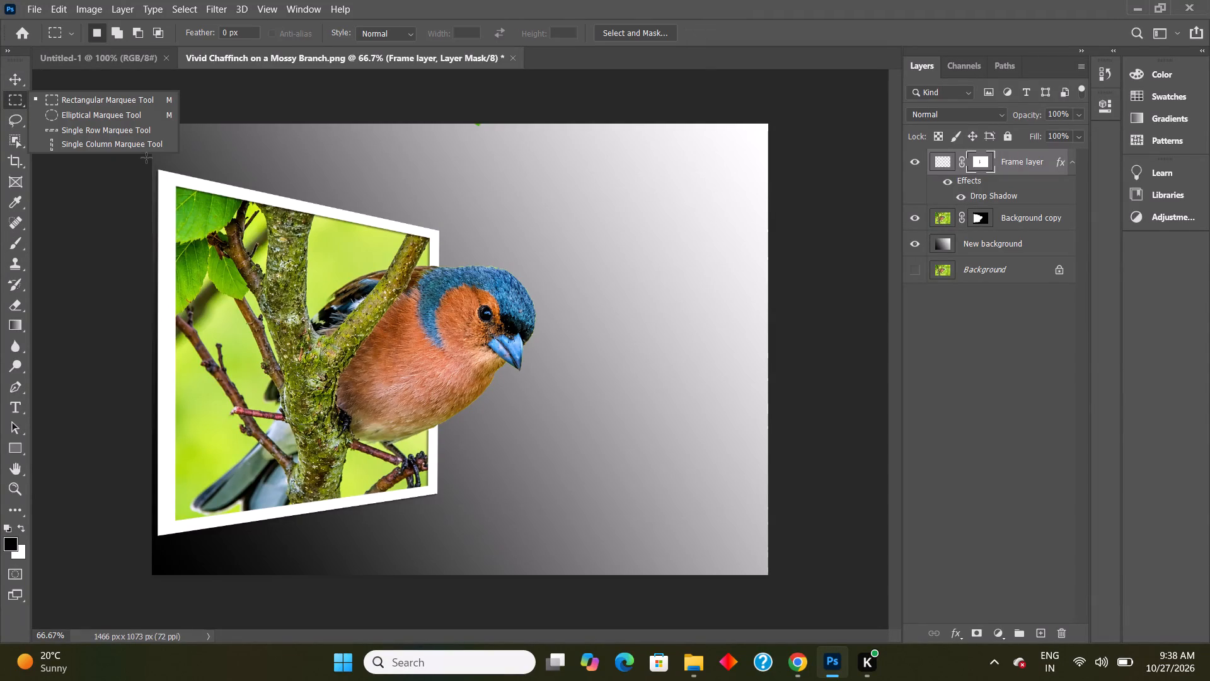
{"action": "left_click_drag", "start_coordinate": [144, 154], "coordinate": [156, 181]}
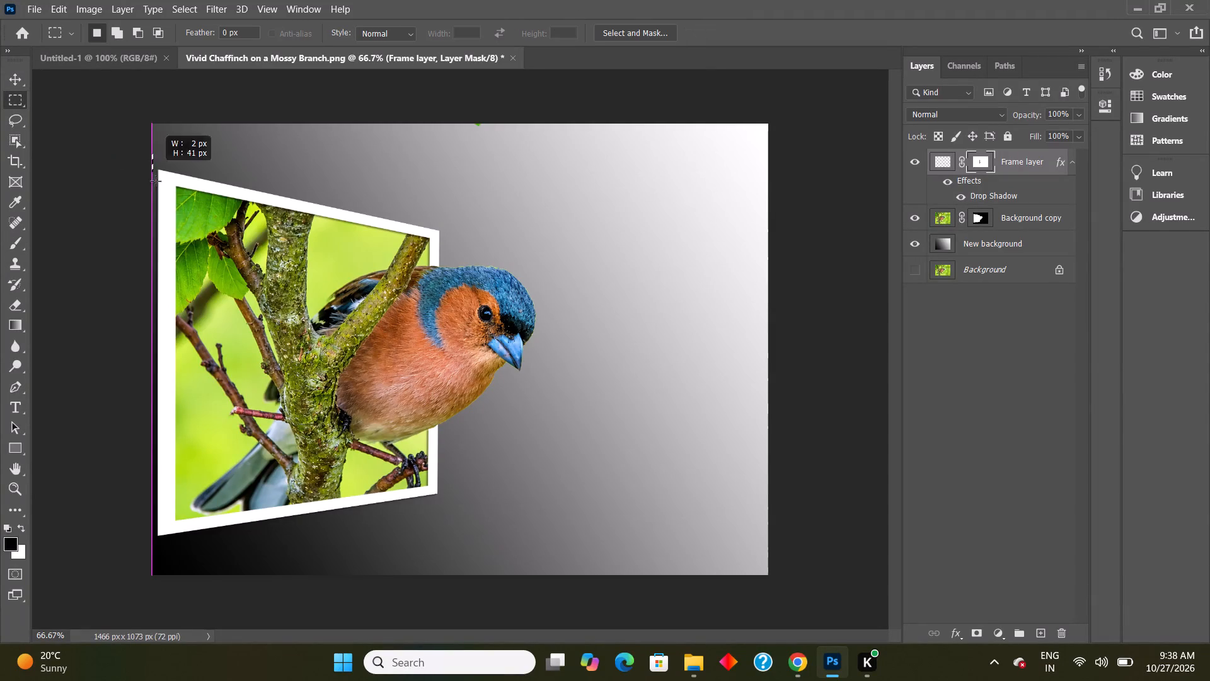
{"action": "left_click_drag", "start_coordinate": [156, 181], "coordinate": [434, 516]}
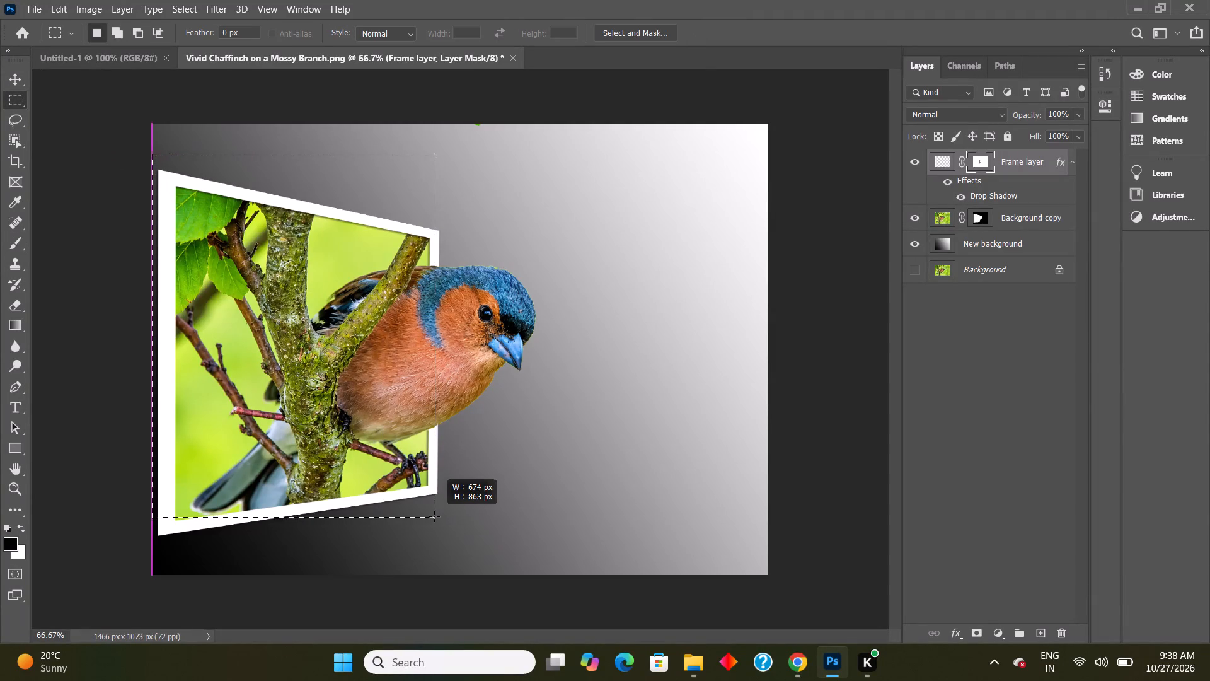
{"action": "left_click_drag", "start_coordinate": [434, 516], "coordinate": [684, 539]}
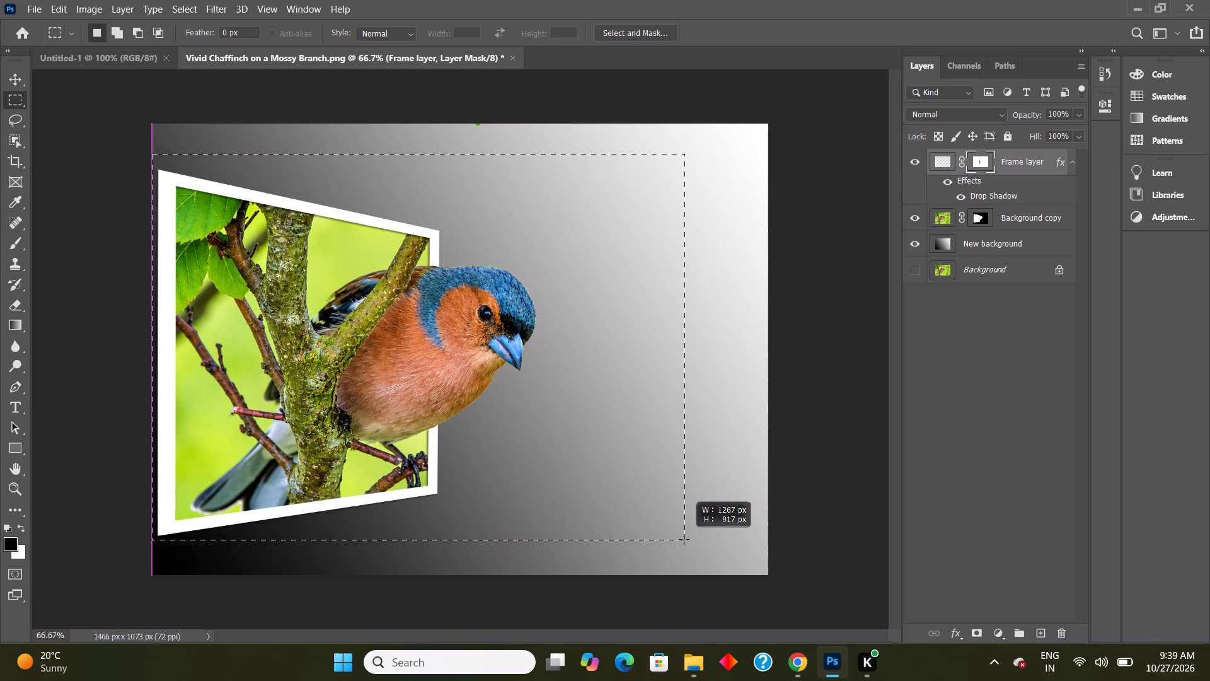
{"action": "left_click_drag", "start_coordinate": [684, 539], "coordinate": [701, 544]}
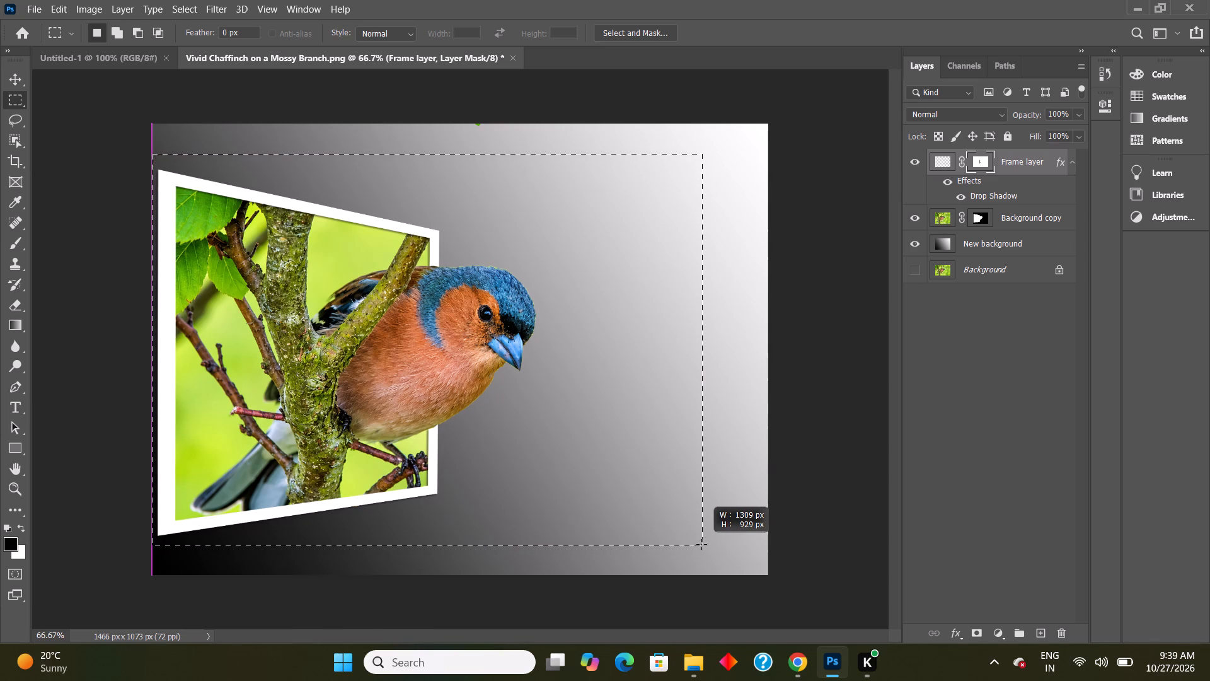
{"action": "left_click_drag", "start_coordinate": [701, 544], "coordinate": [703, 545]}
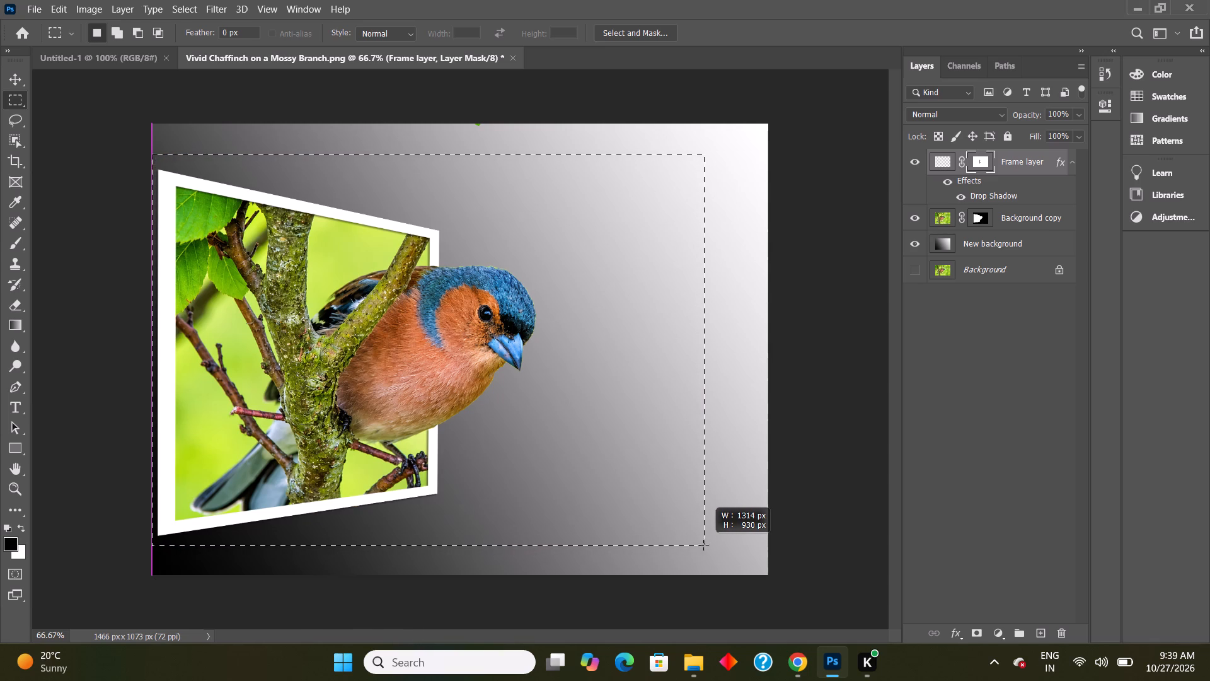
{"action": "left_click_drag", "start_coordinate": [703, 545], "coordinate": [718, 547]}
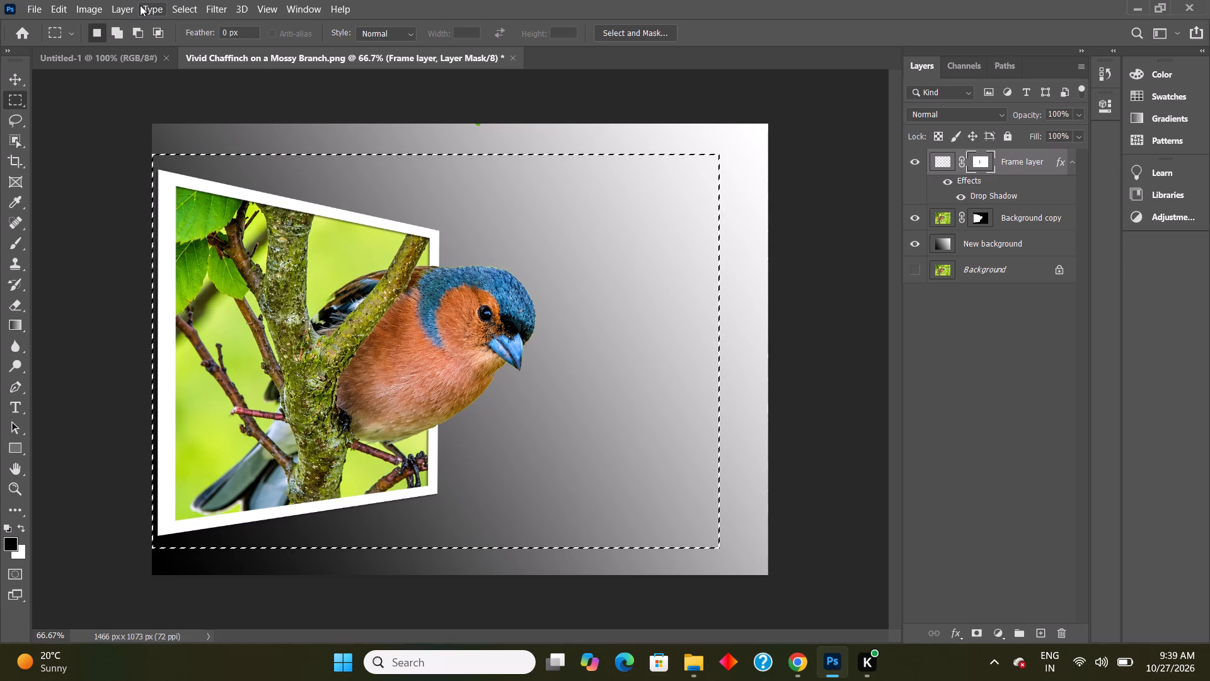
{"action": "left_click", "coordinate": [83, 9]}
{"action": "left_click", "coordinate": [108, 158]}
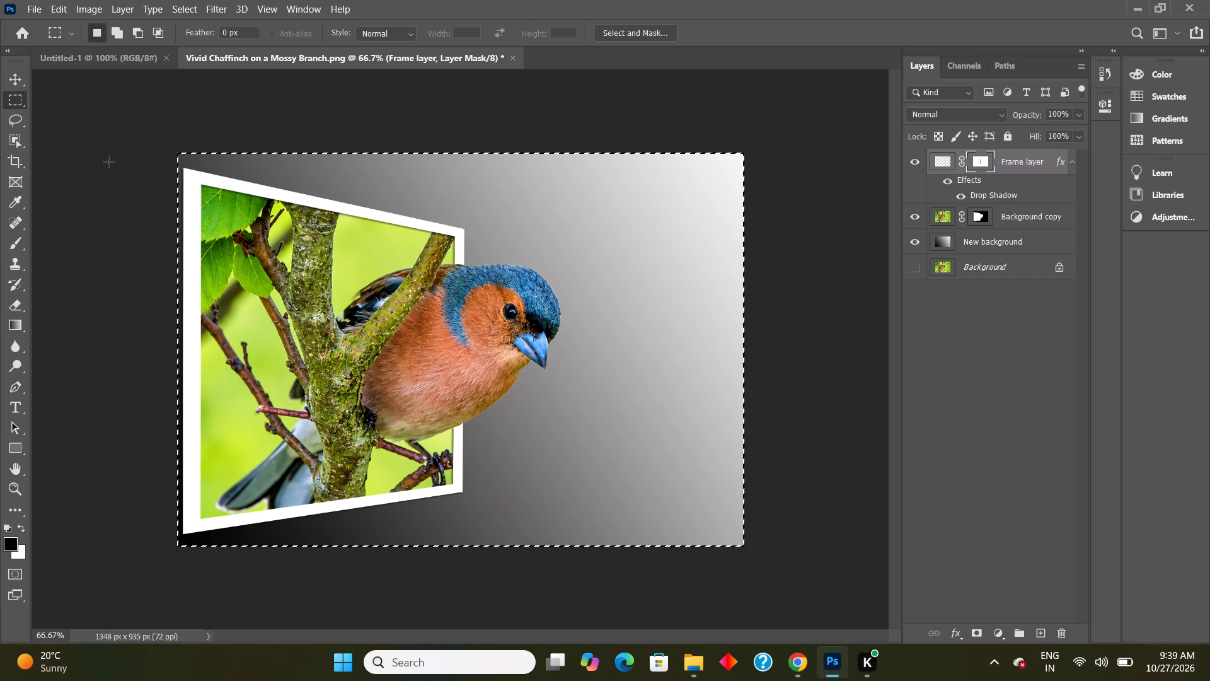
{"action": "key", "text": "Return"}
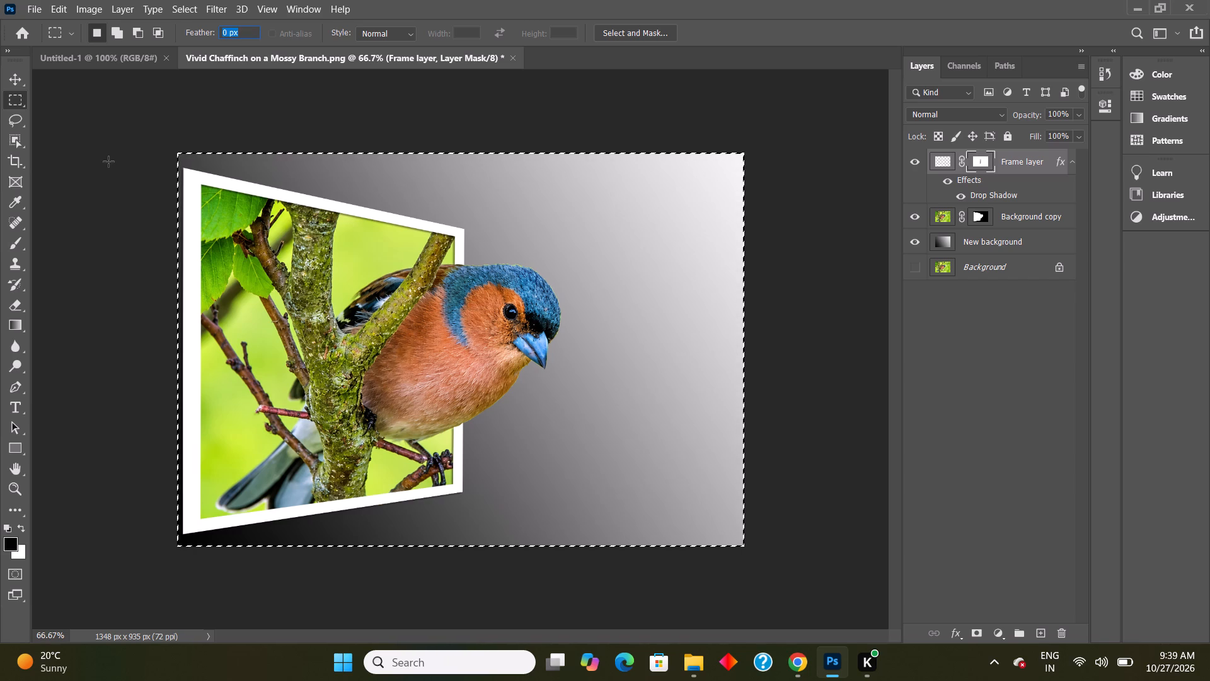
{"action": "key", "text": "ctrl+d"}
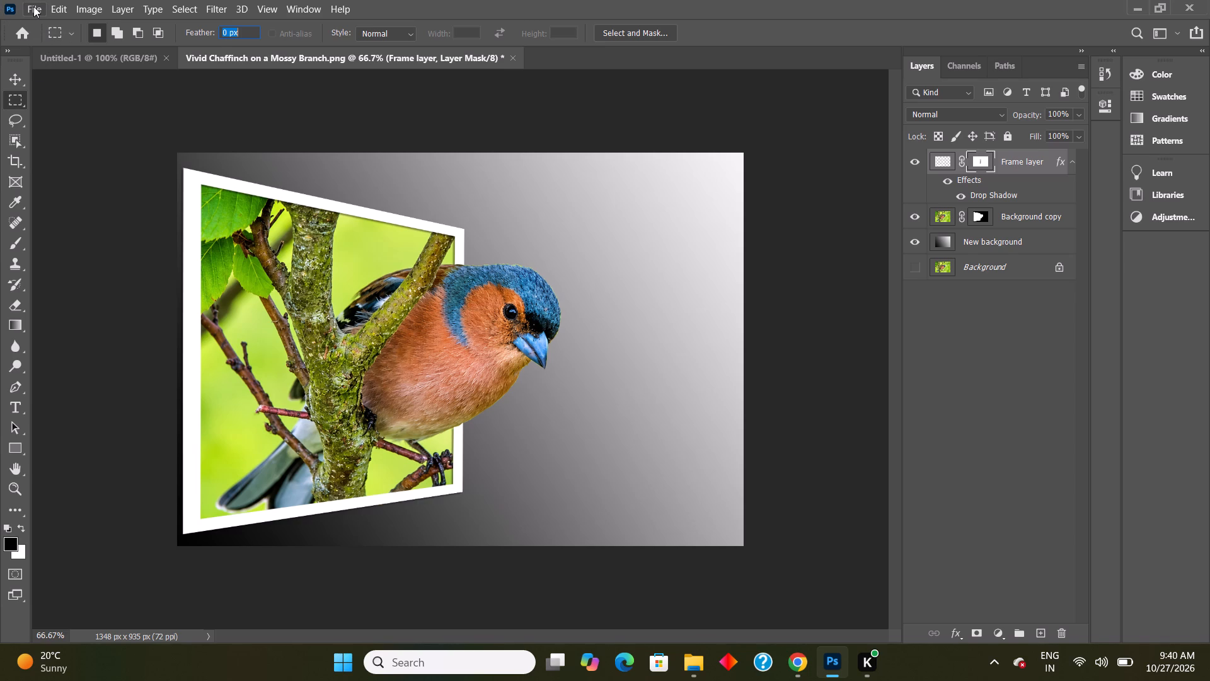
Save the composition on the computer as a PSD named "bird out of bounds" in the Photoshop psd file folder, with maximized compatibility.
{"action": "left_click", "coordinate": [33, 5]}
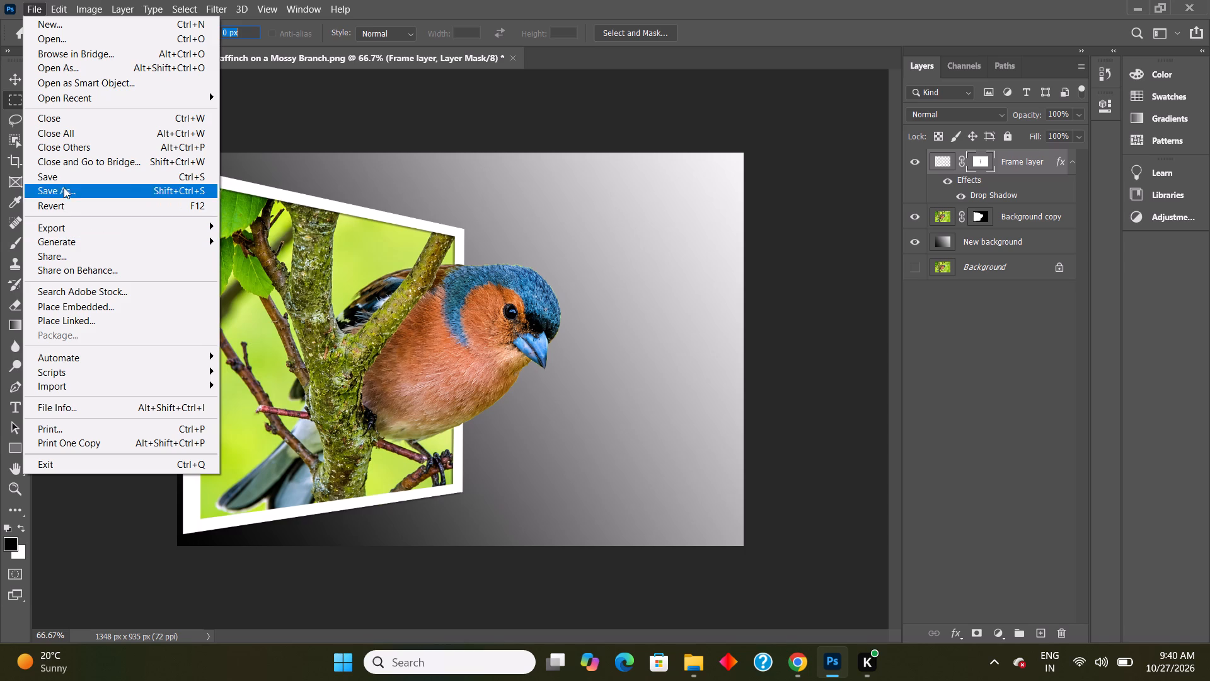
{"action": "left_click", "coordinate": [62, 178]}
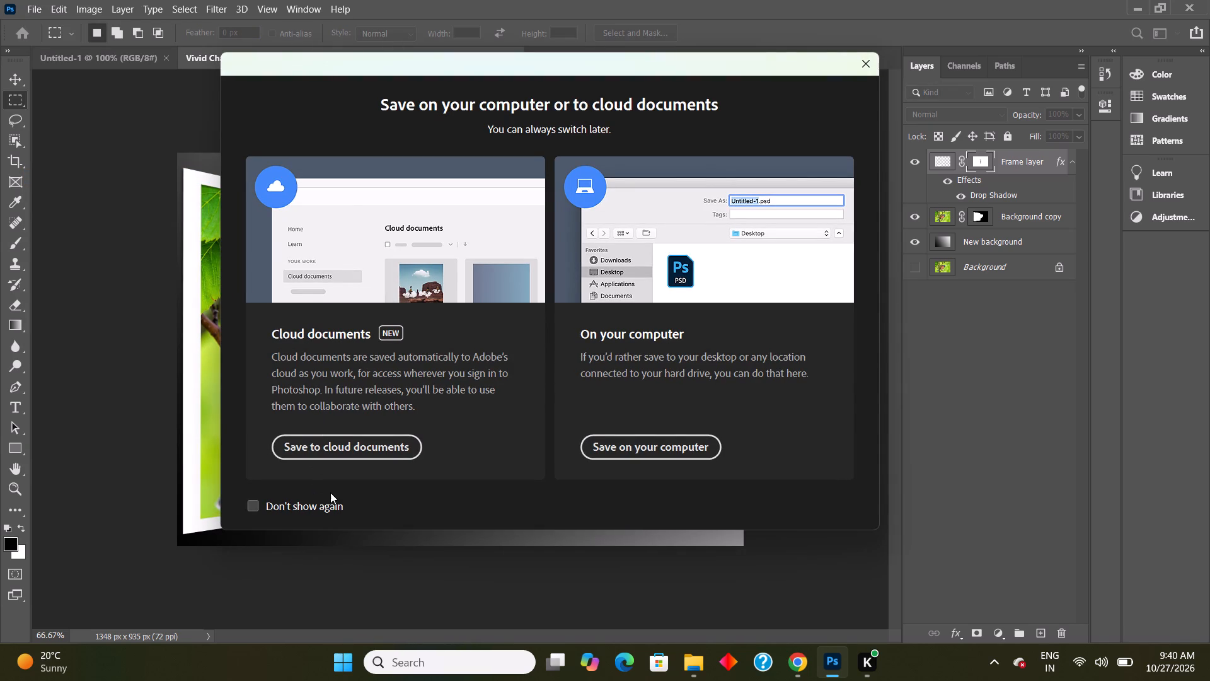
{"action": "left_click", "coordinate": [657, 457]}
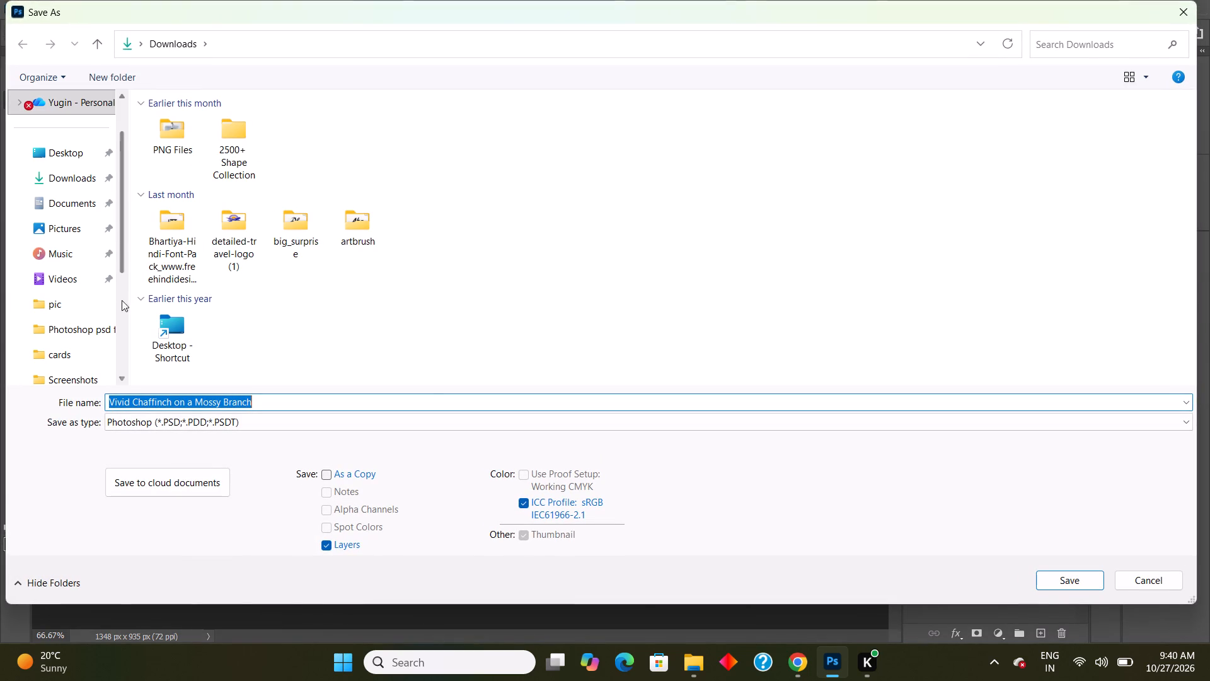
{"action": "left_click", "coordinate": [79, 336]}
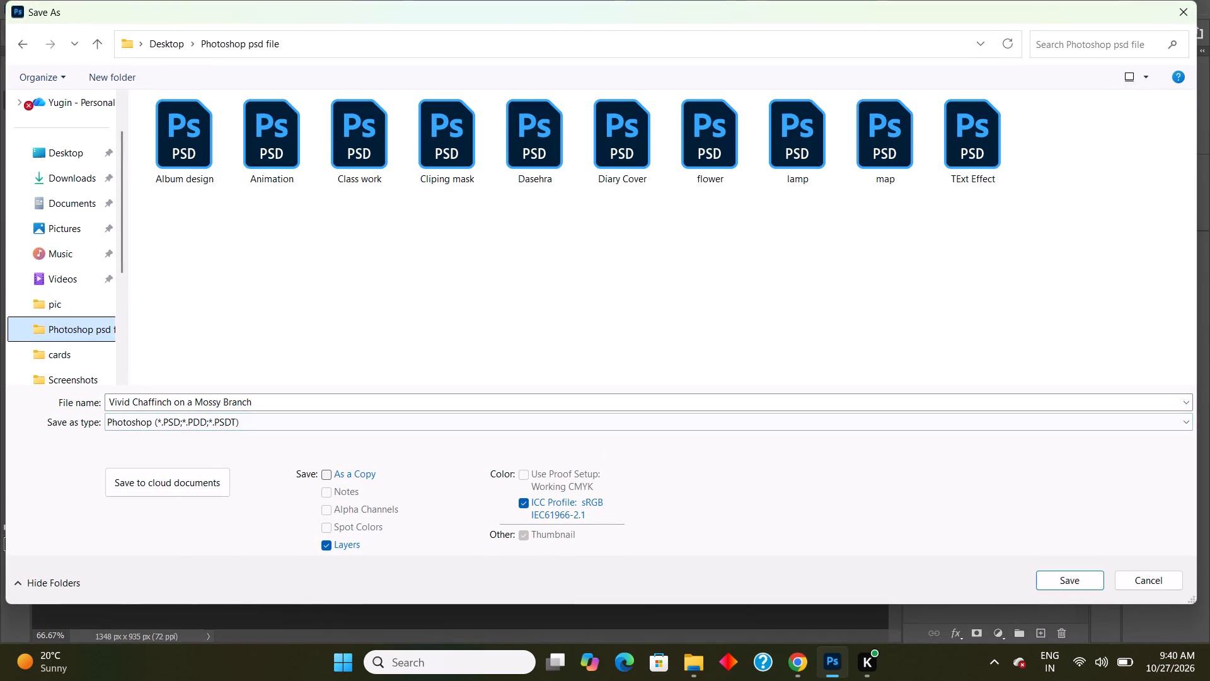
{"action": "left_click_drag", "start_coordinate": [262, 405], "coordinate": [81, 404]}
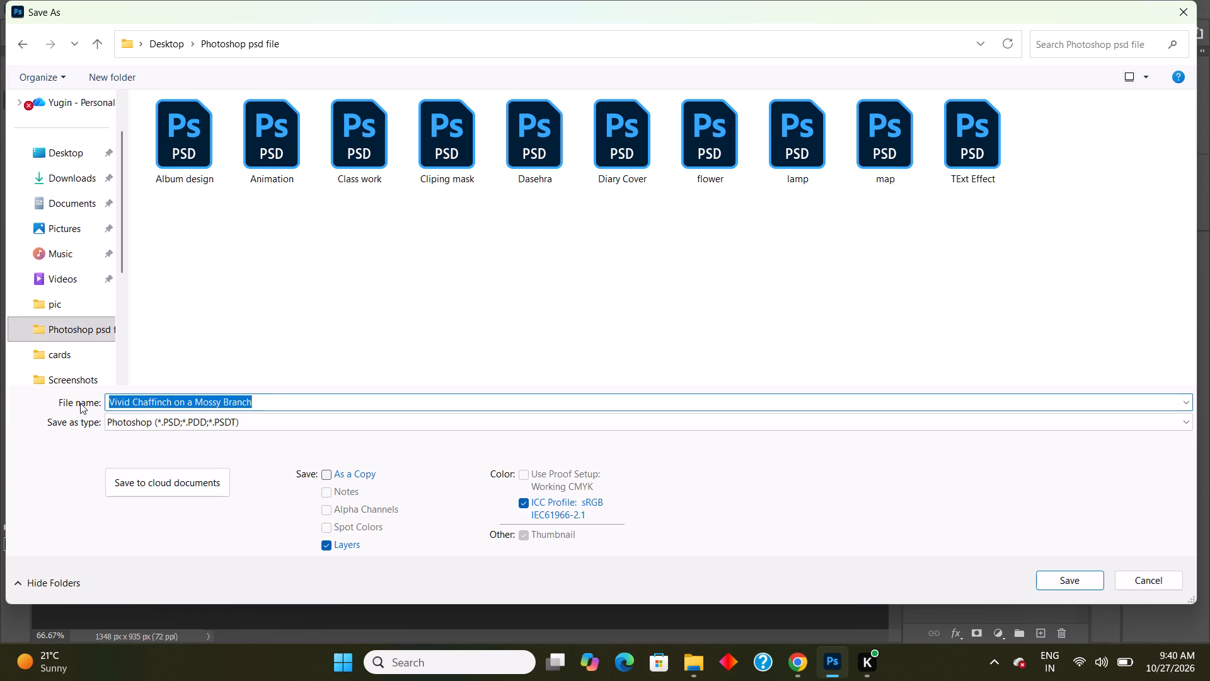
{"action": "key", "text": "BackSpace"}
{"action": "type", "text": "bi"}
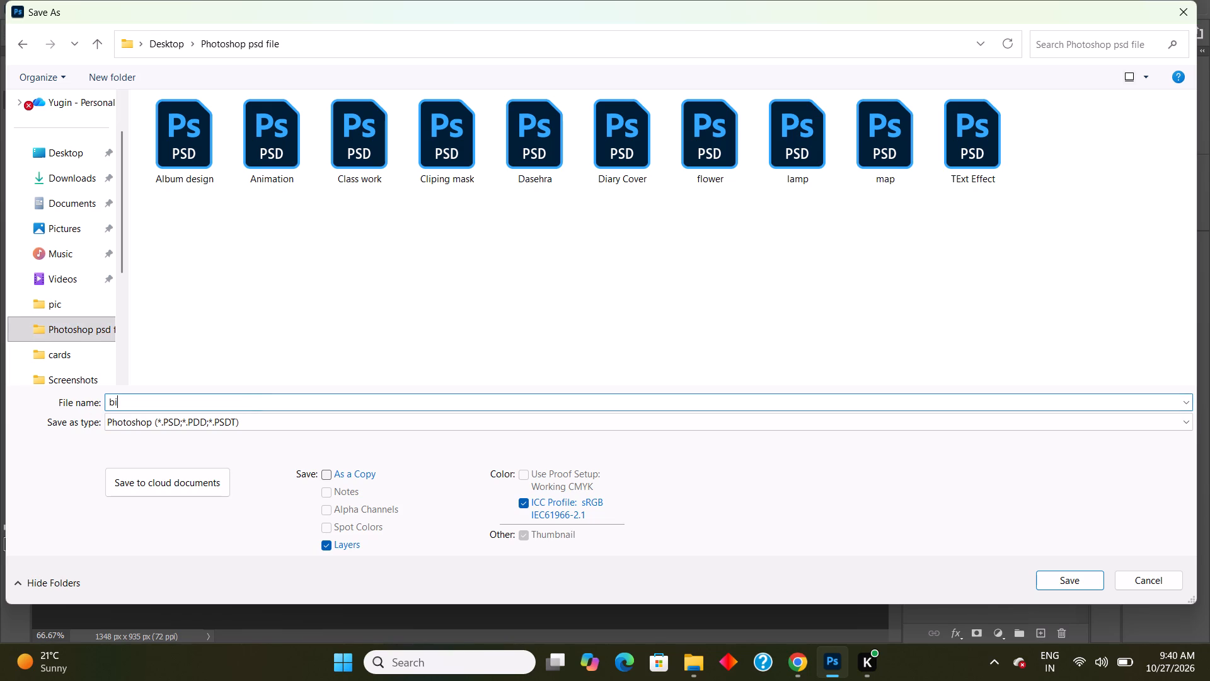
{"action": "type", "text": "rd"}
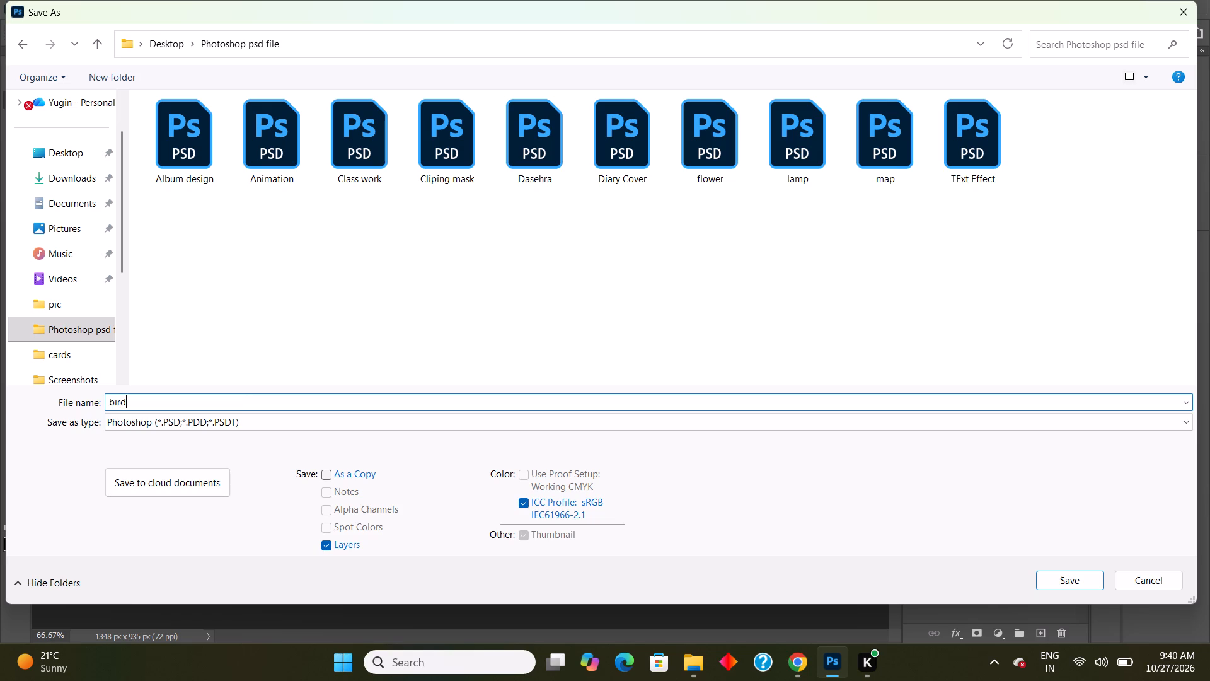
{"action": "key", "text": "space"}
{"action": "type", "text": "out"}
{"action": "key", "text": "space"}
{"action": "key", "text": "o"}
{"action": "type", "text": "f"}
{"action": "key", "text": "space"}
{"action": "type", "text": "bounds"}
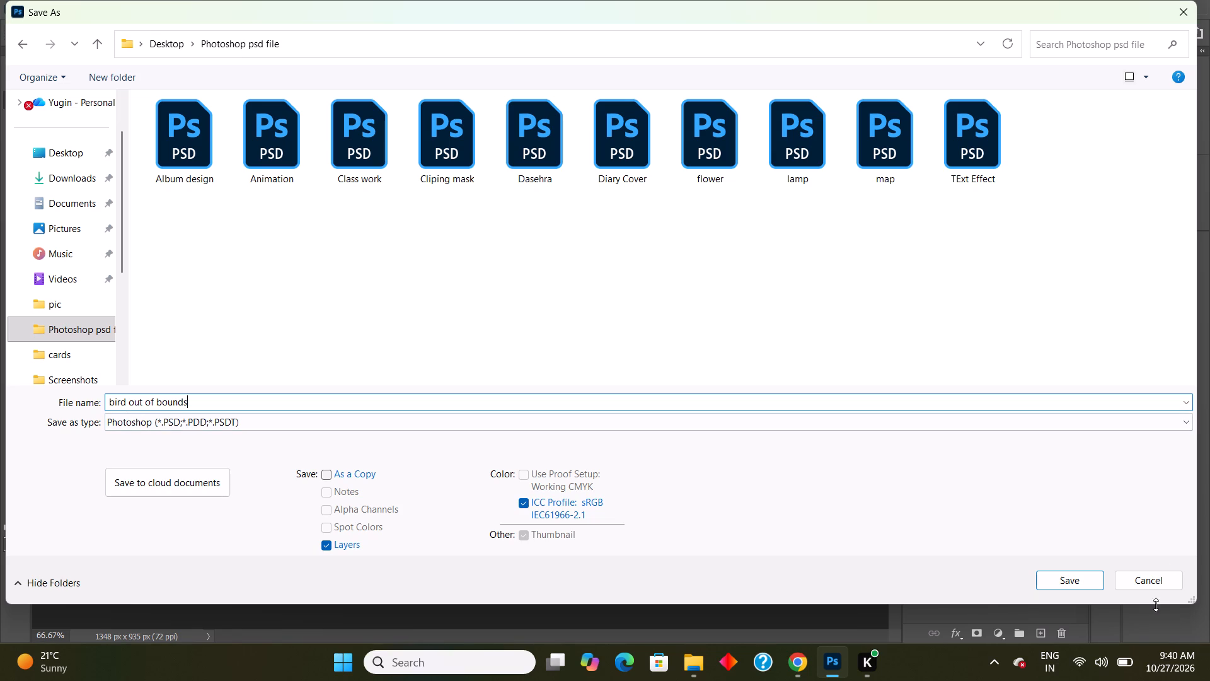
{"action": "left_click", "coordinate": [1063, 578]}
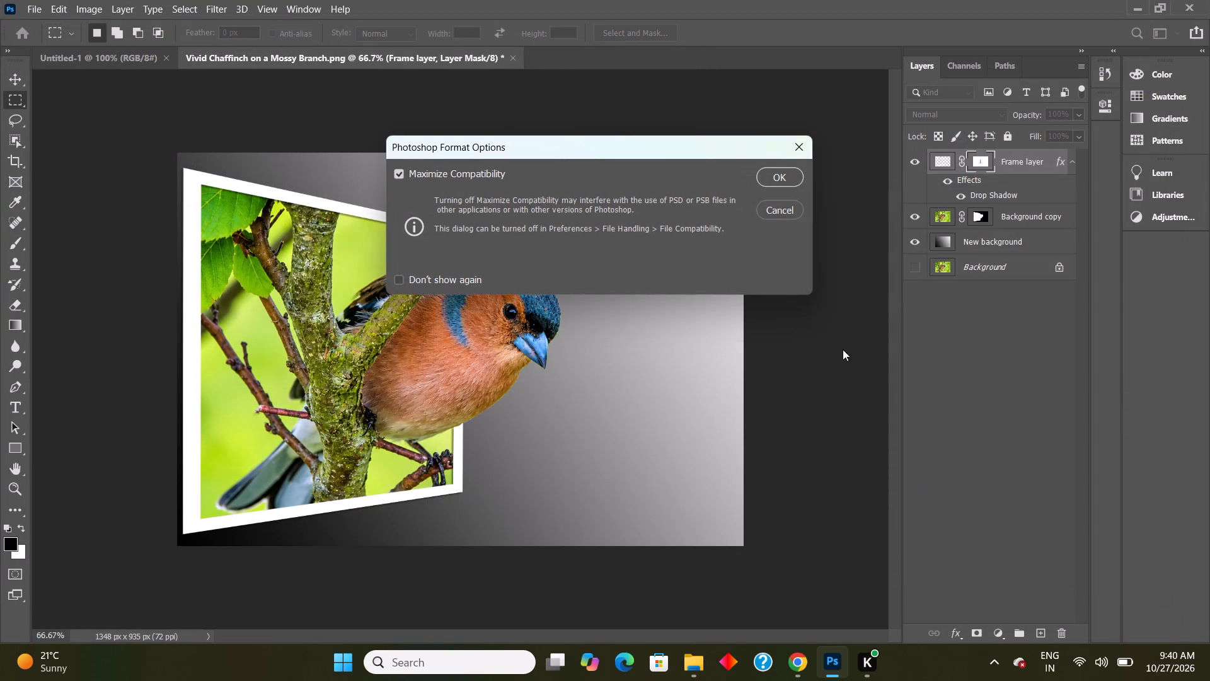
{"action": "left_click", "coordinate": [783, 178]}
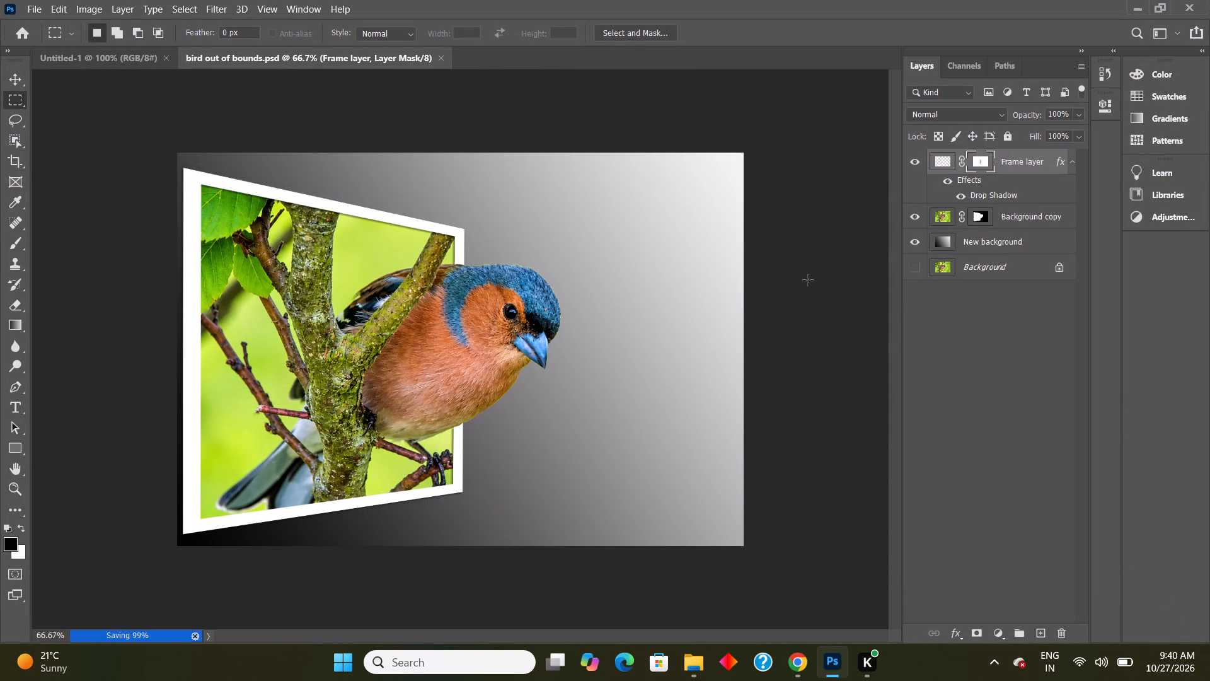